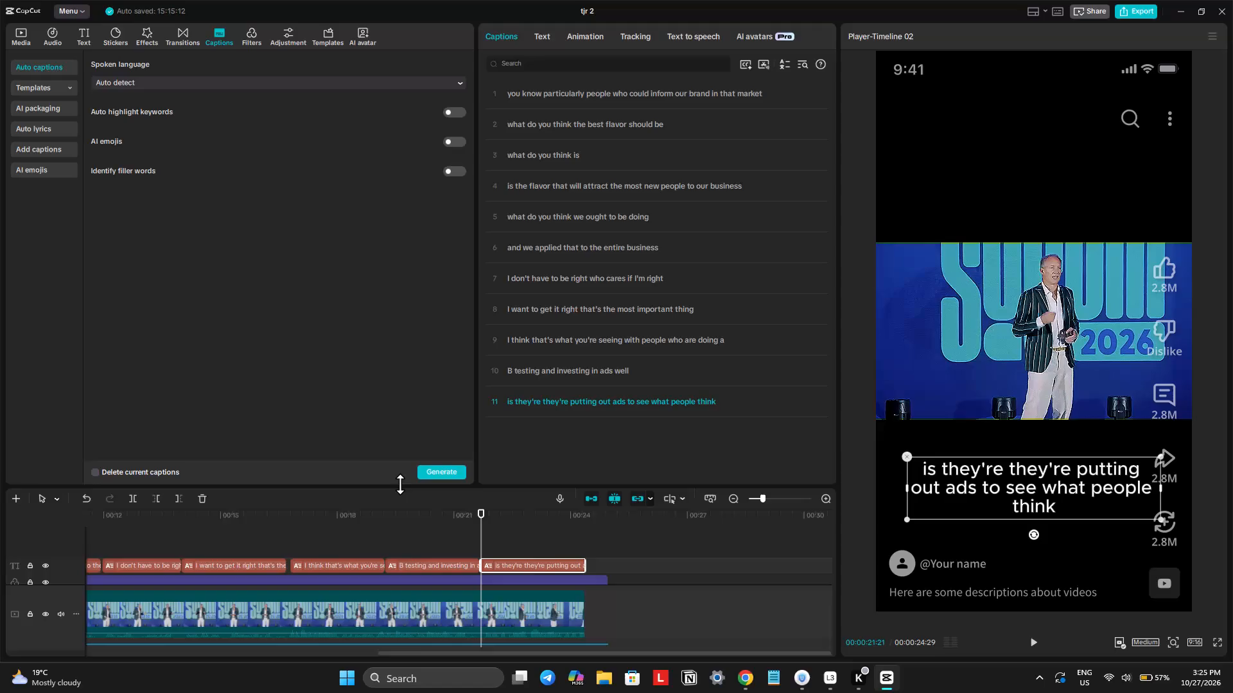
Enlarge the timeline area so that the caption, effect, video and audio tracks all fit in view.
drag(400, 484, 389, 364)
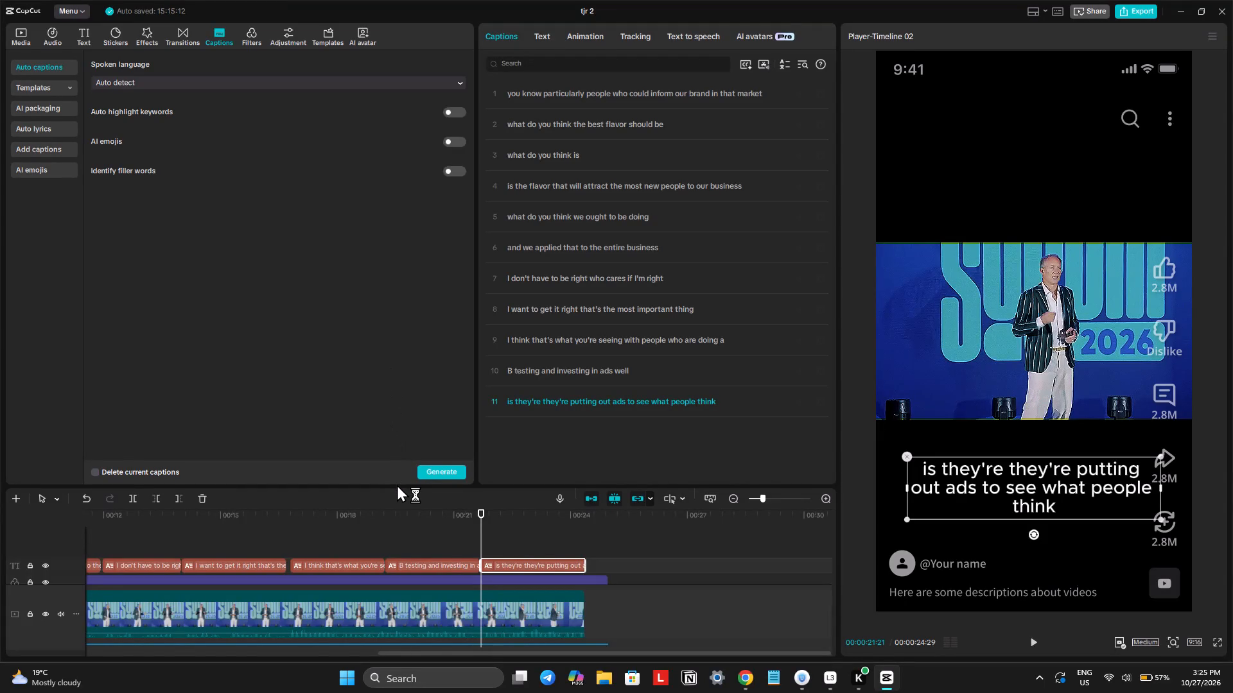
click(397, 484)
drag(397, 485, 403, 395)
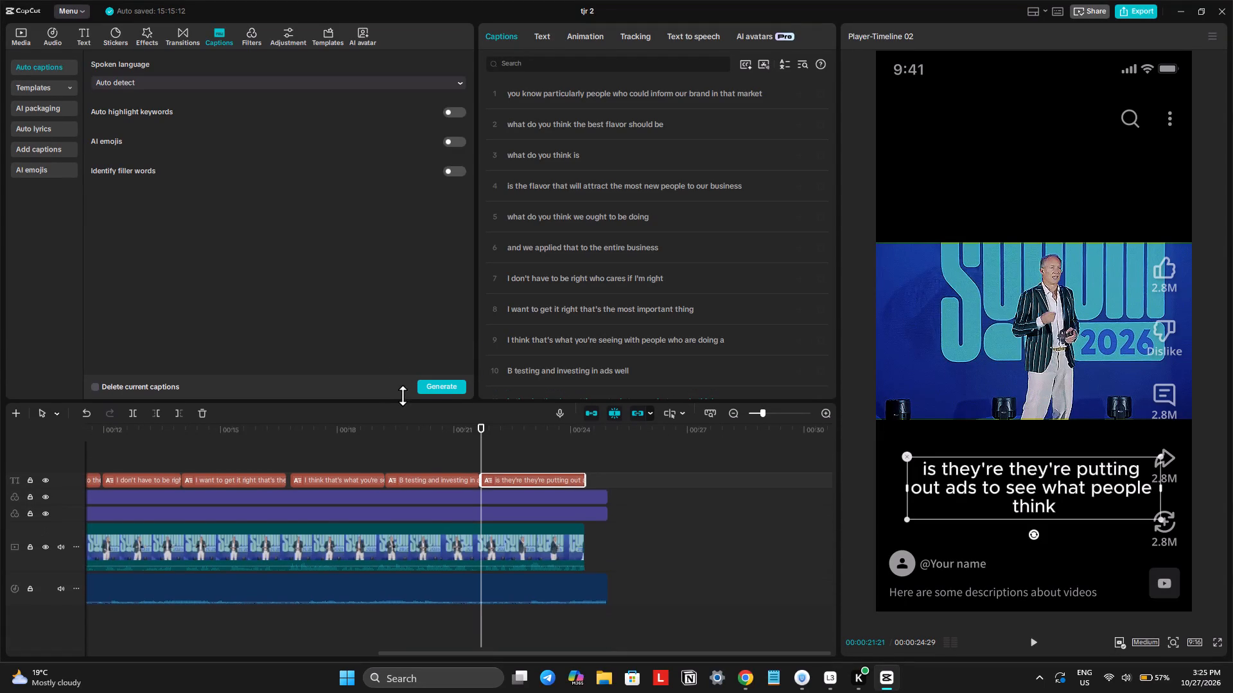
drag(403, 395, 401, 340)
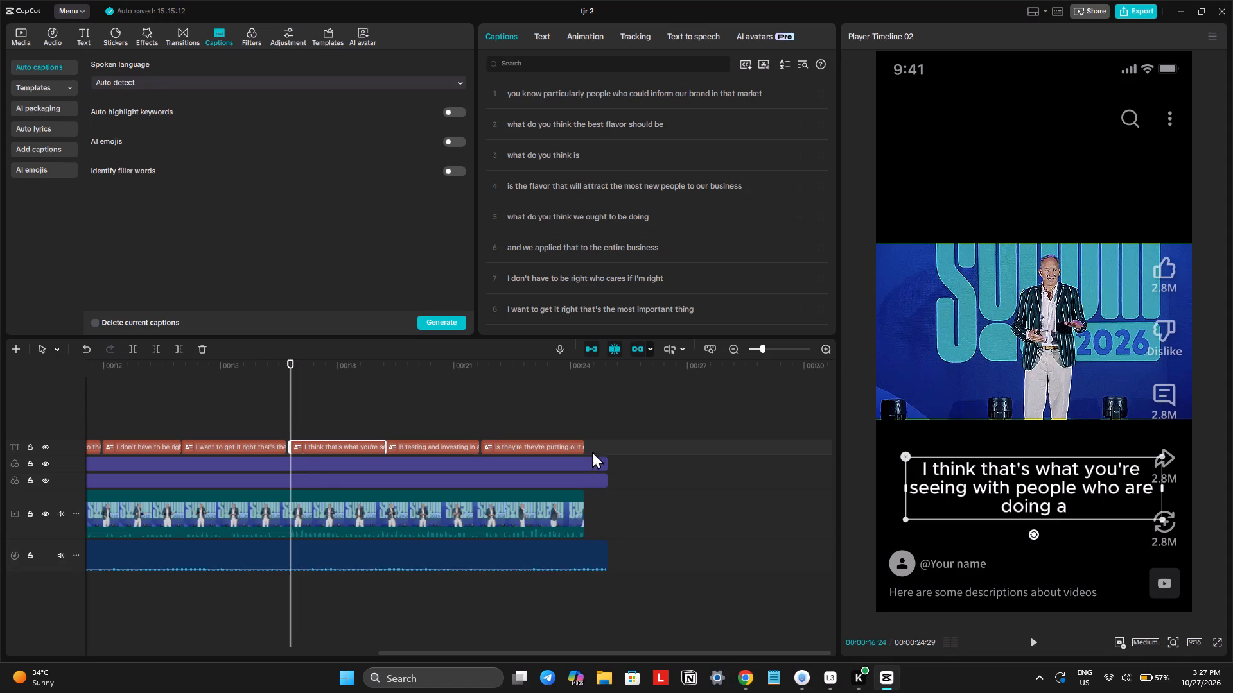
drag(410, 656, 0, 651)
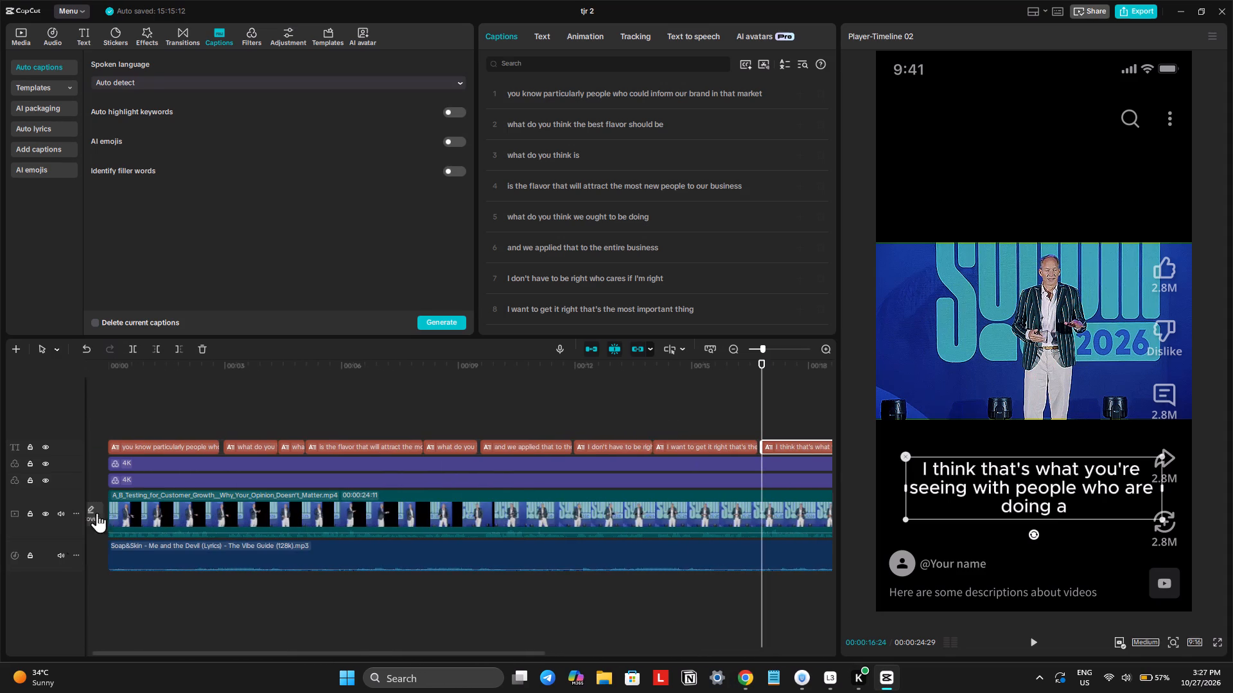
click(139, 375)
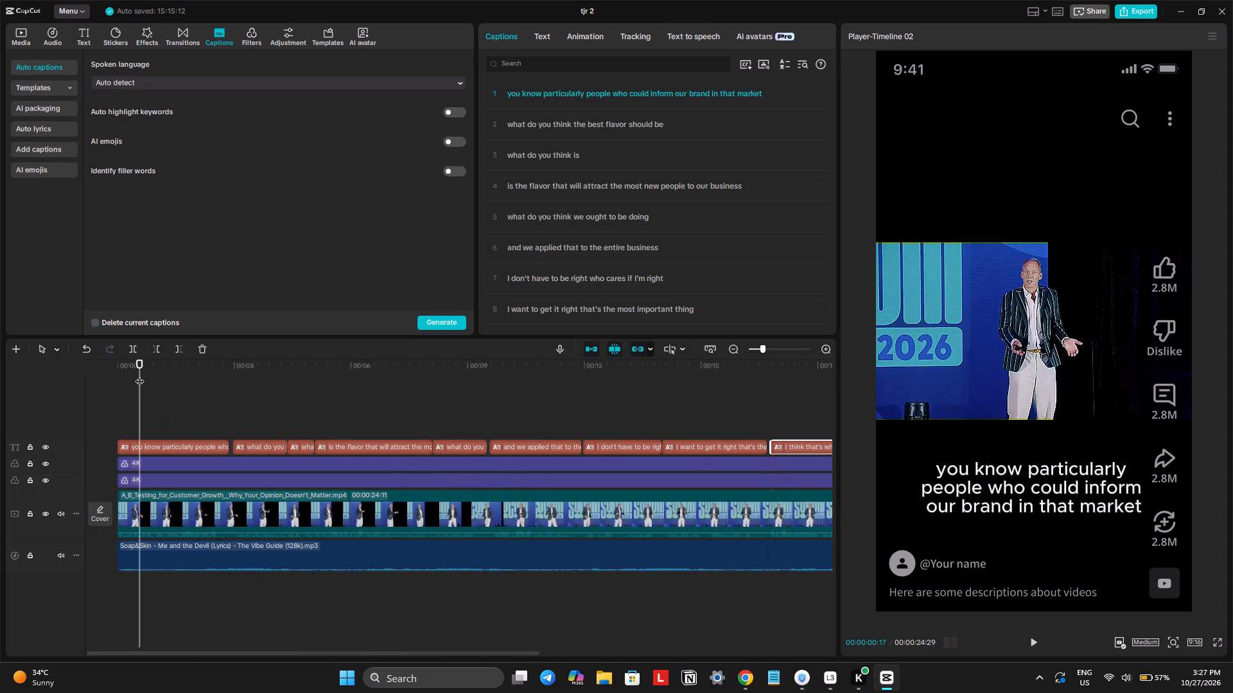
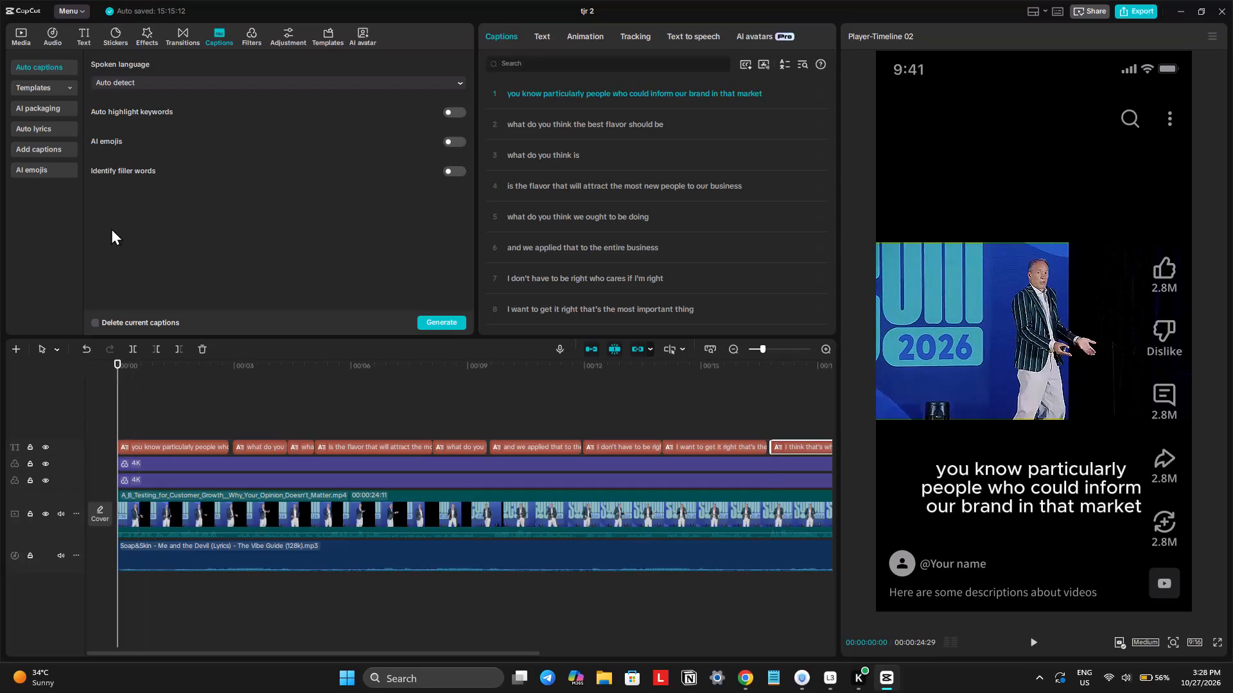
Add a default text at the timeline start, replace its wording with the copied hook, and break it into two lines before "START".
click(87, 35)
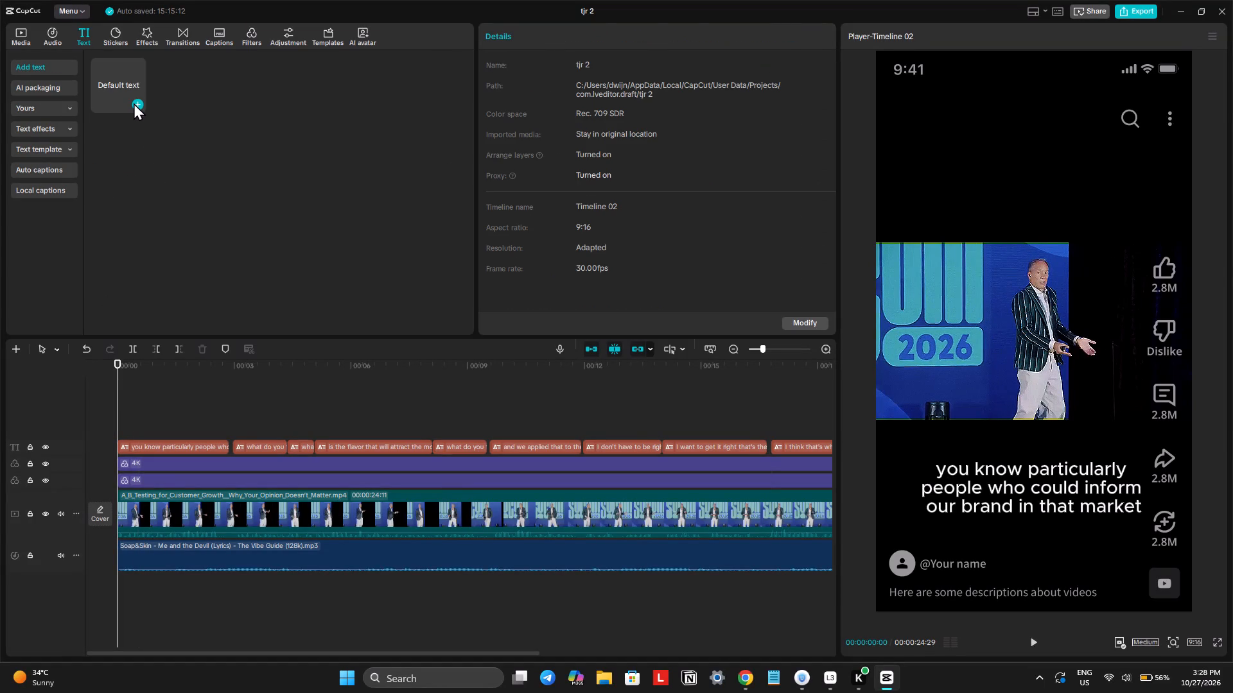
click(134, 103)
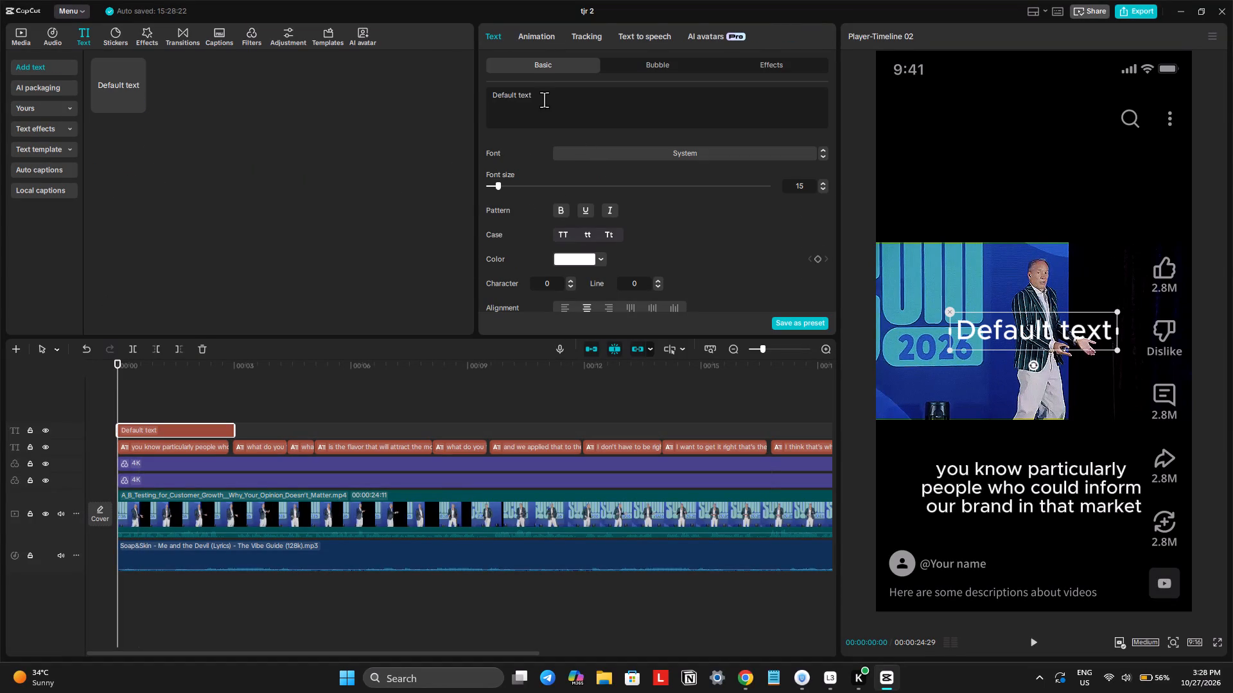
drag(543, 99, 468, 96)
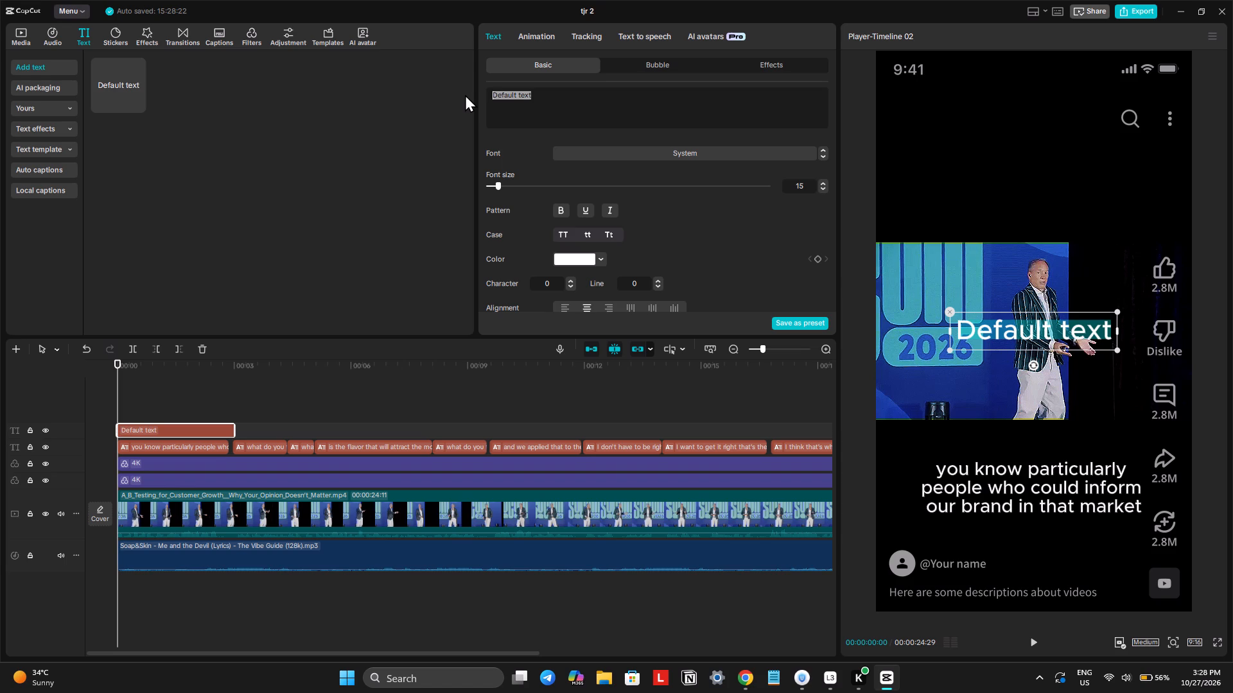
key(ctrl+v)
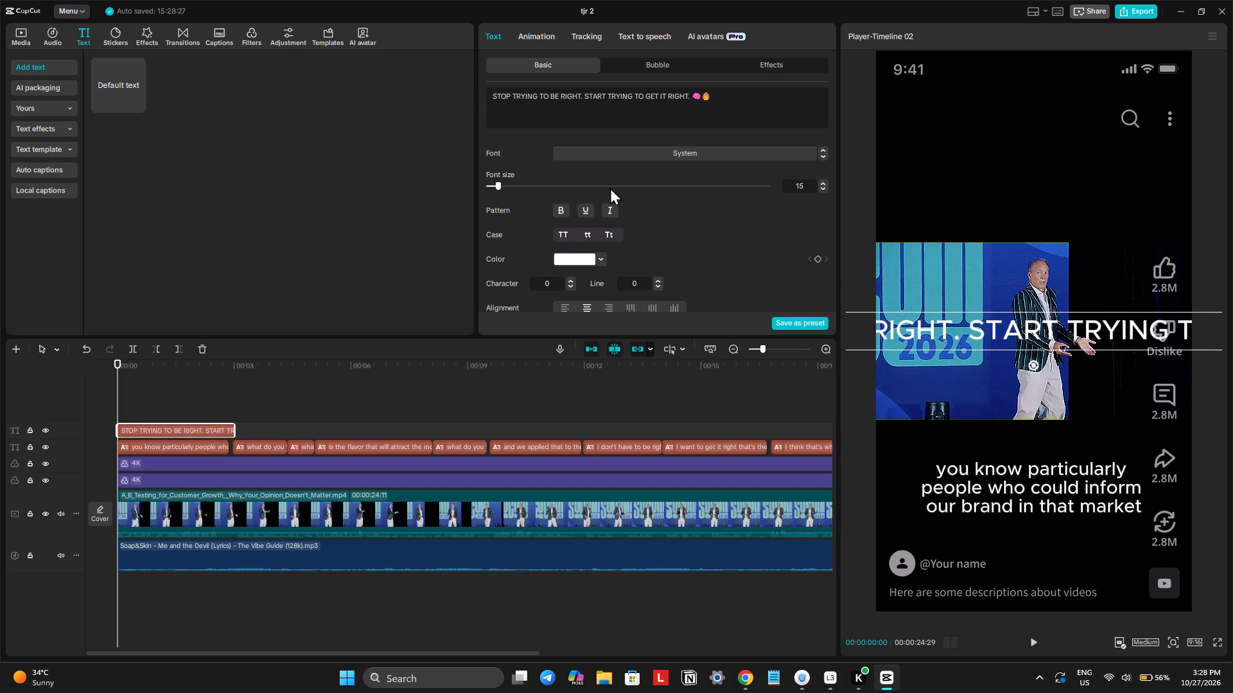
click(586, 97)
key(Return)
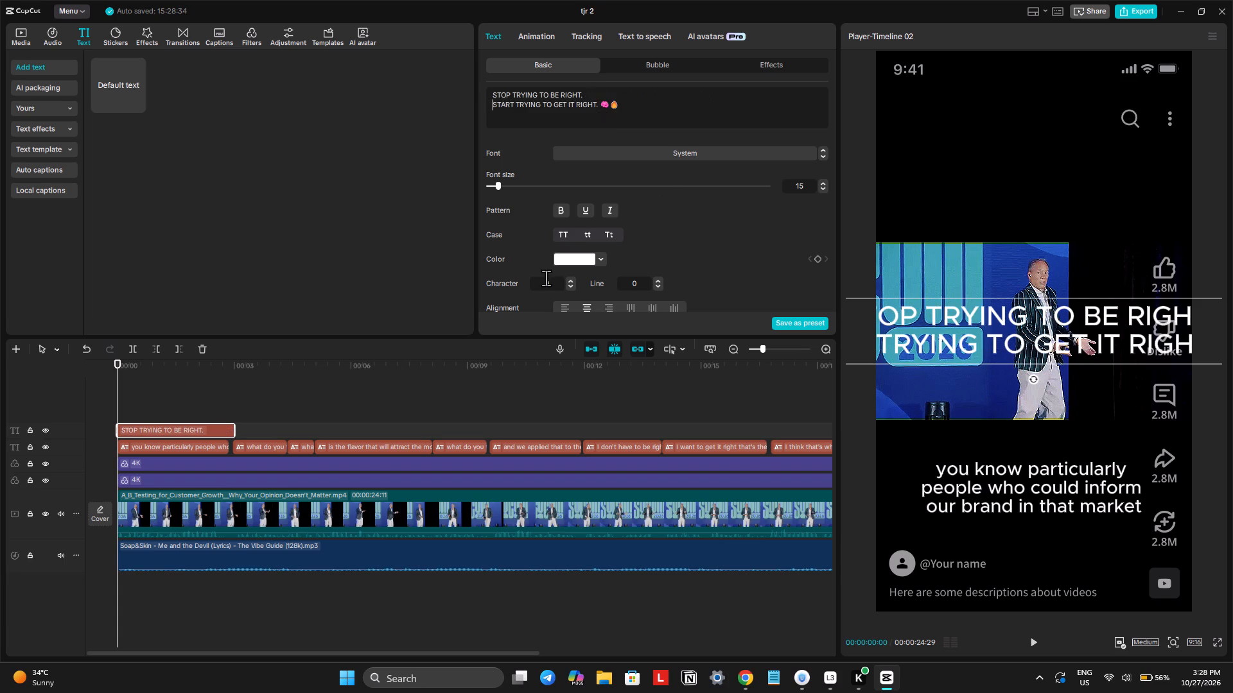
Scale the hook text to 62% and set its font to Poppins Black Italic.
scroll(546, 278, down, 2)
drag(532, 268, 520, 271)
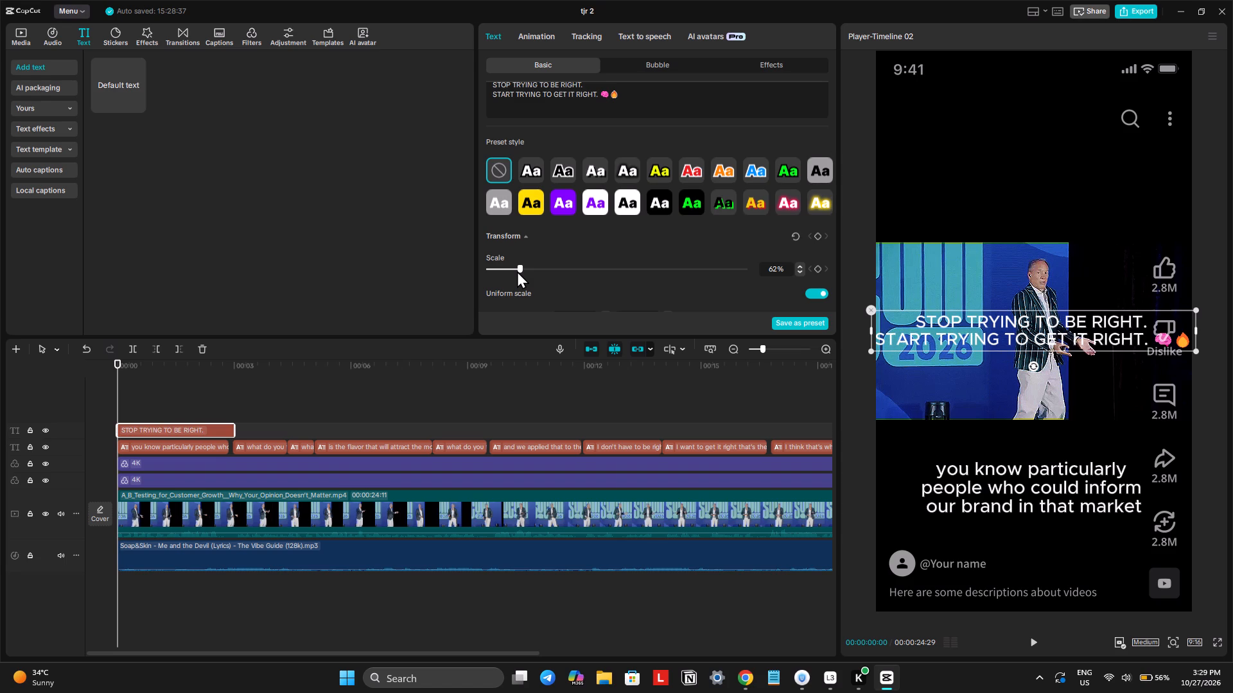
scroll(576, 217, up, 6)
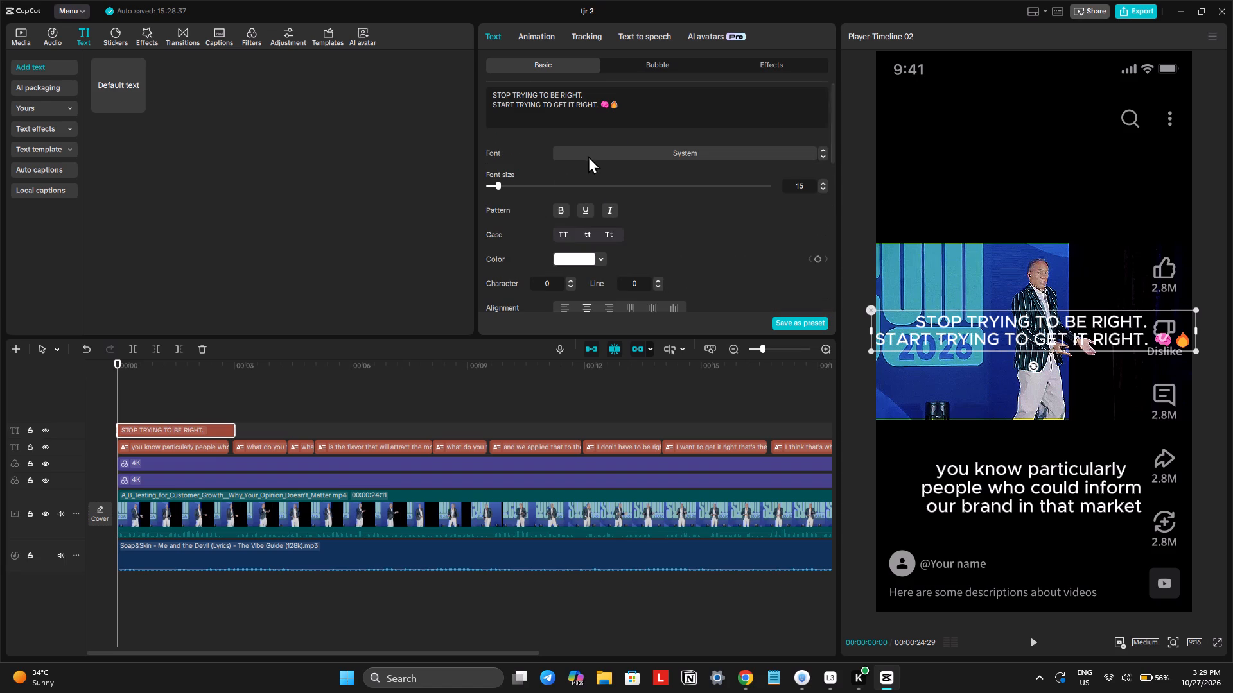
click(589, 155)
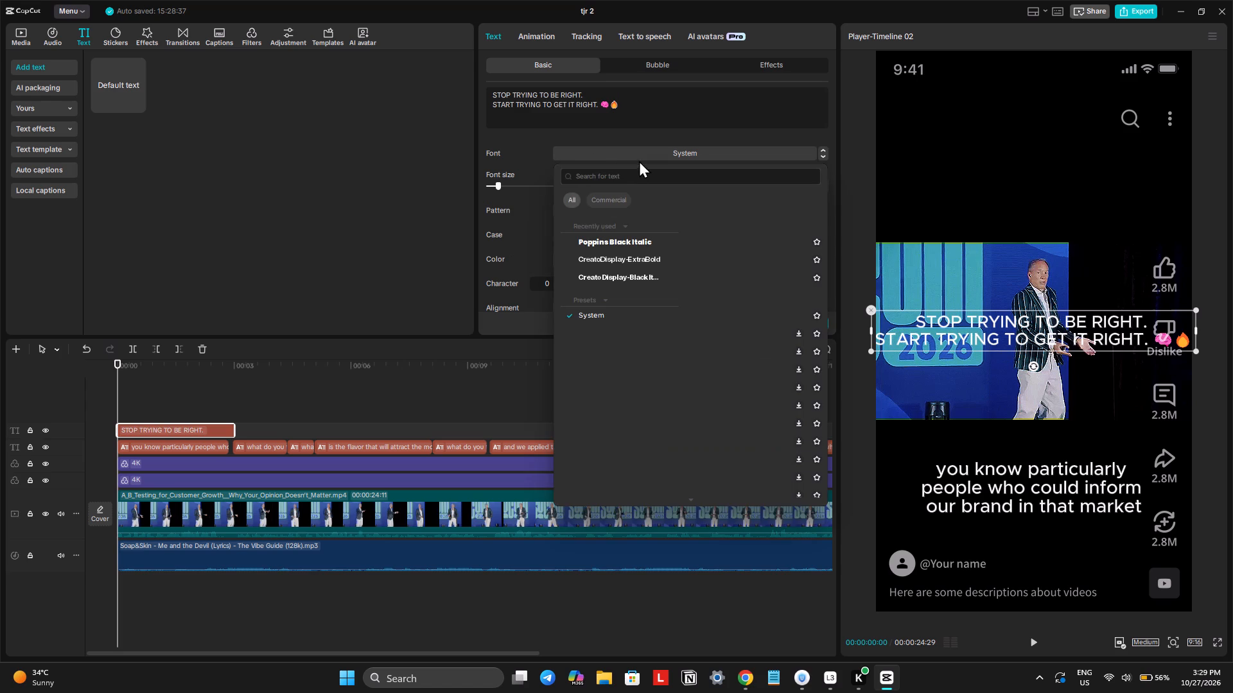
click(639, 248)
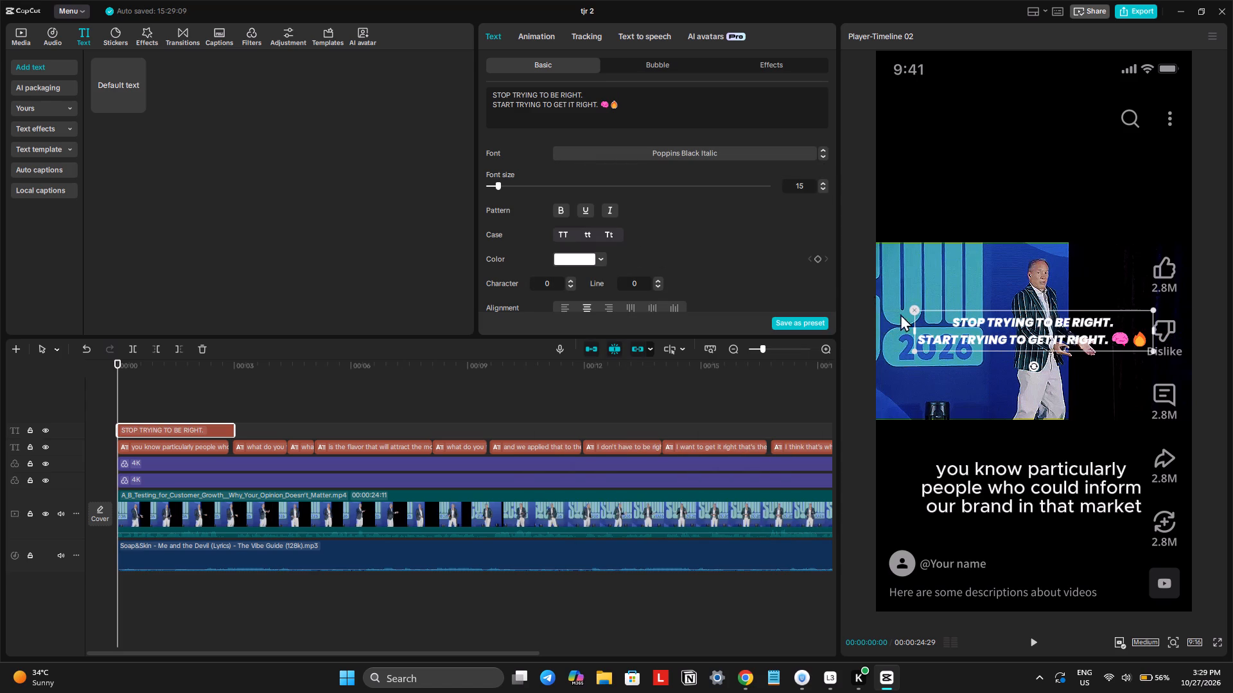
click(956, 331)
scroll(424, 352, down, 6)
Give the main video clip a Blur canvas background, using the lightest blur strength.
click(379, 509)
scroll(511, 318, down, 5)
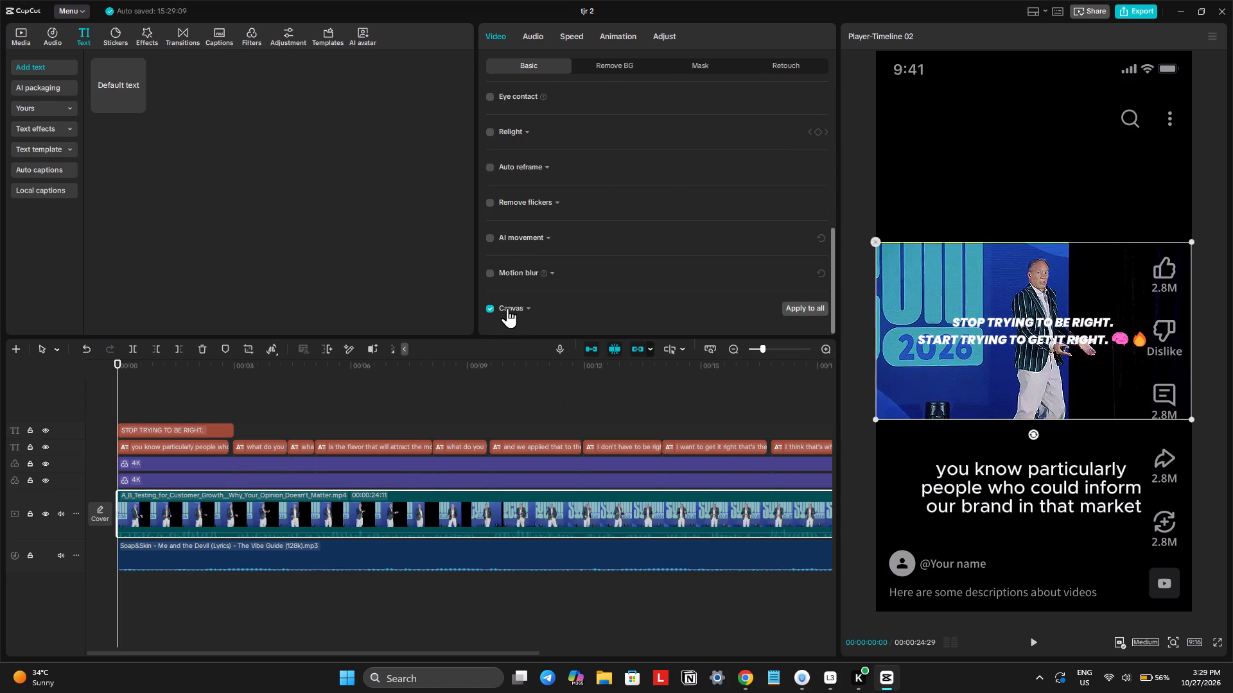
click(508, 305)
scroll(532, 308, down, 5)
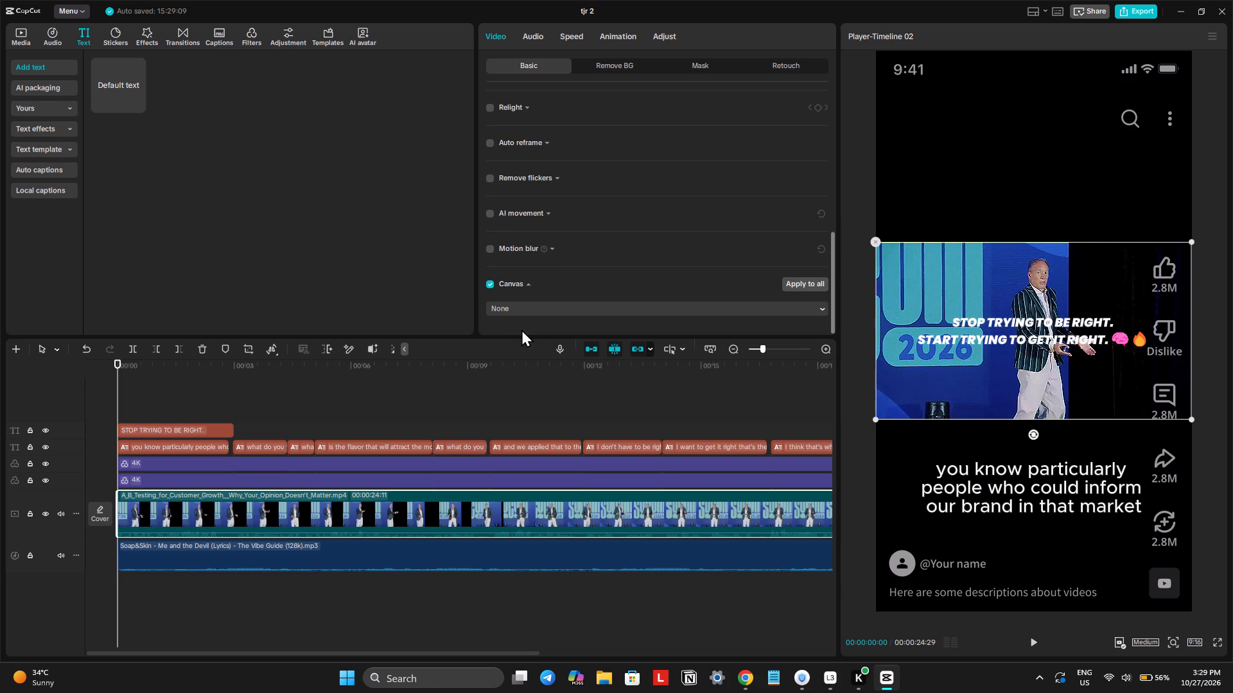
scroll(521, 329, down, 1)
click(511, 311)
click(514, 351)
scroll(516, 332, down, 1)
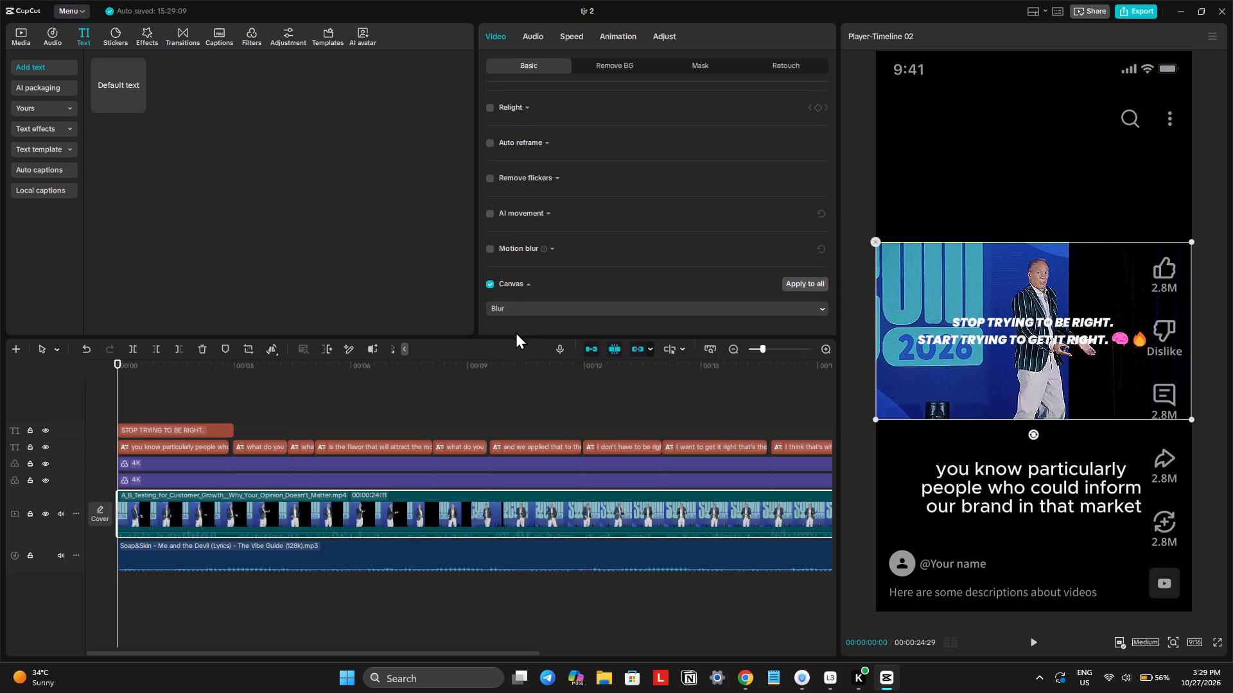
scroll(516, 332, down, 2)
click(509, 283)
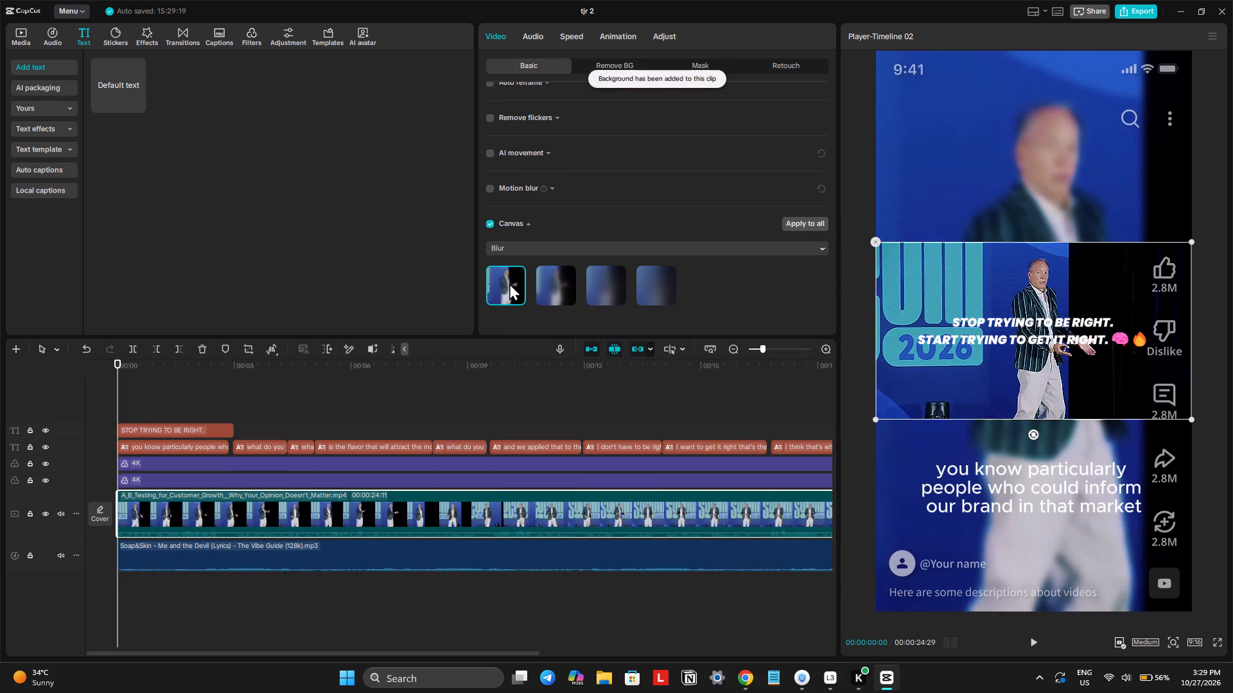
click(538, 284)
click(519, 286)
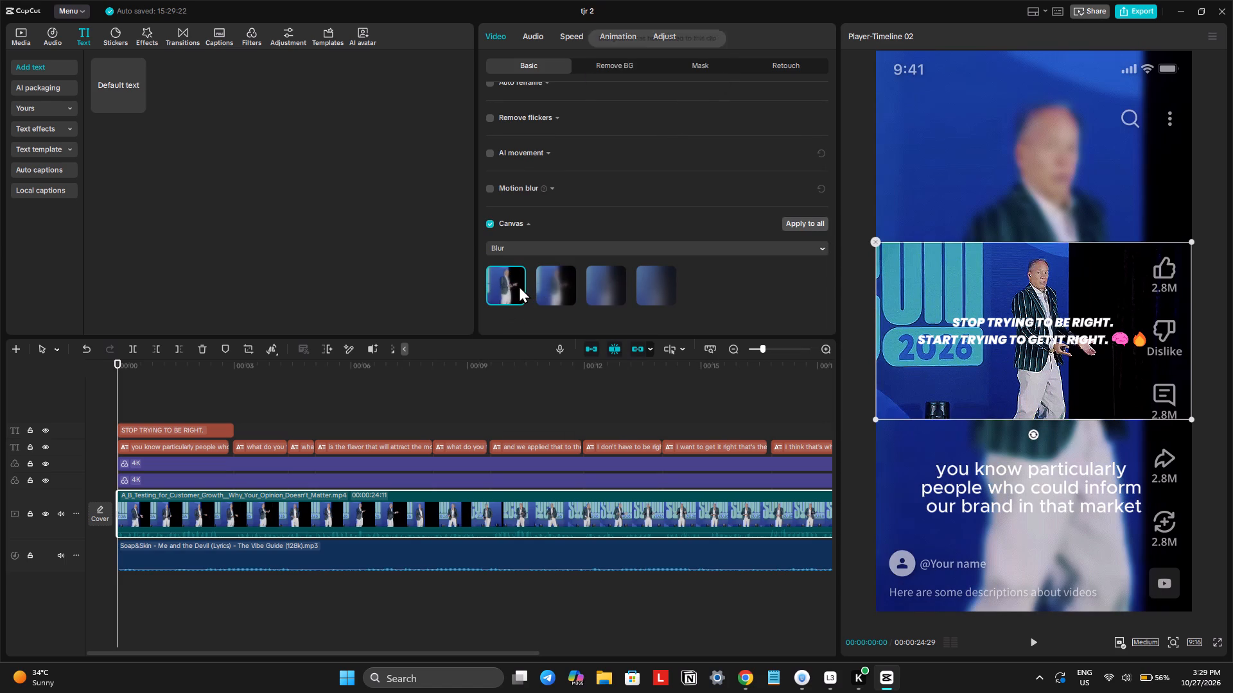
Turn on a black background for the hook text, using the first background style with a single box behind both lines.
click(202, 427)
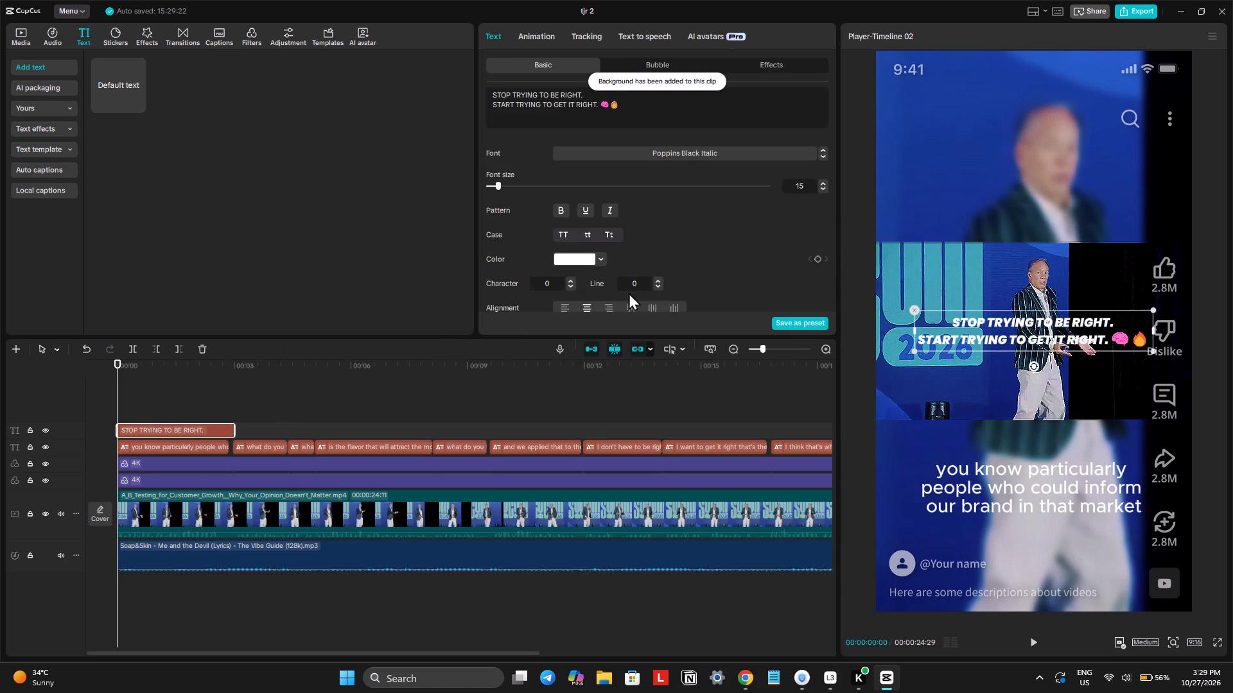
scroll(621, 244, down, 7)
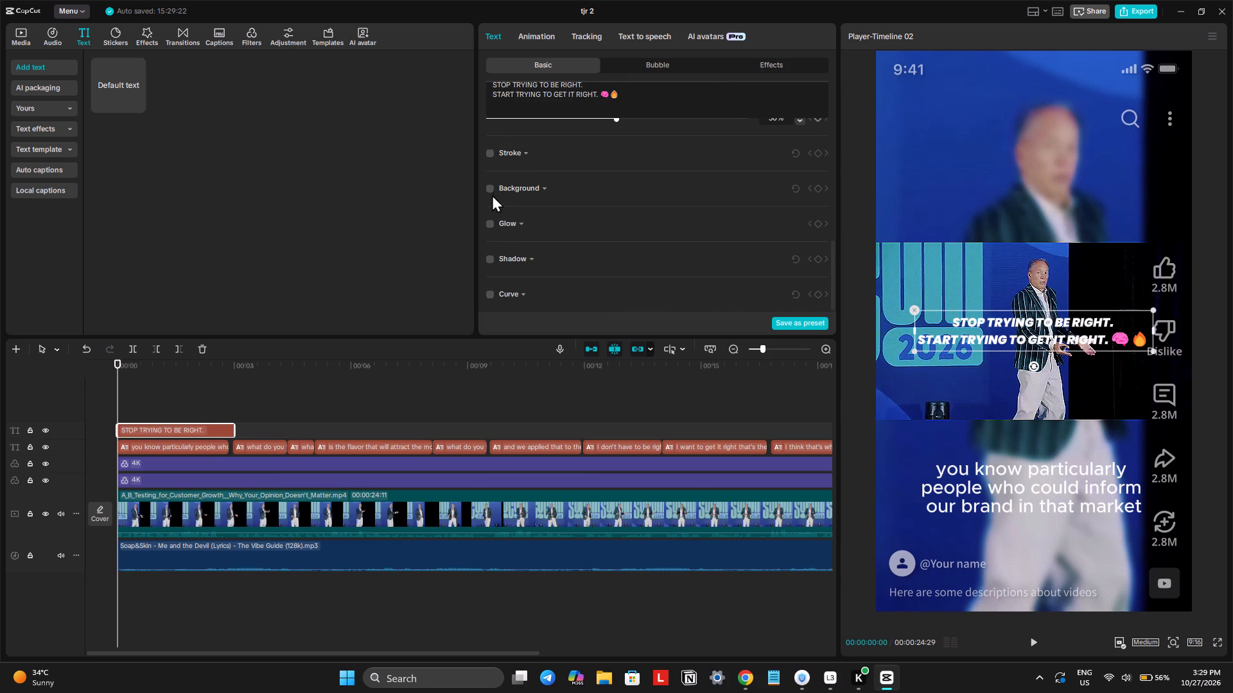
click(492, 189)
click(563, 221)
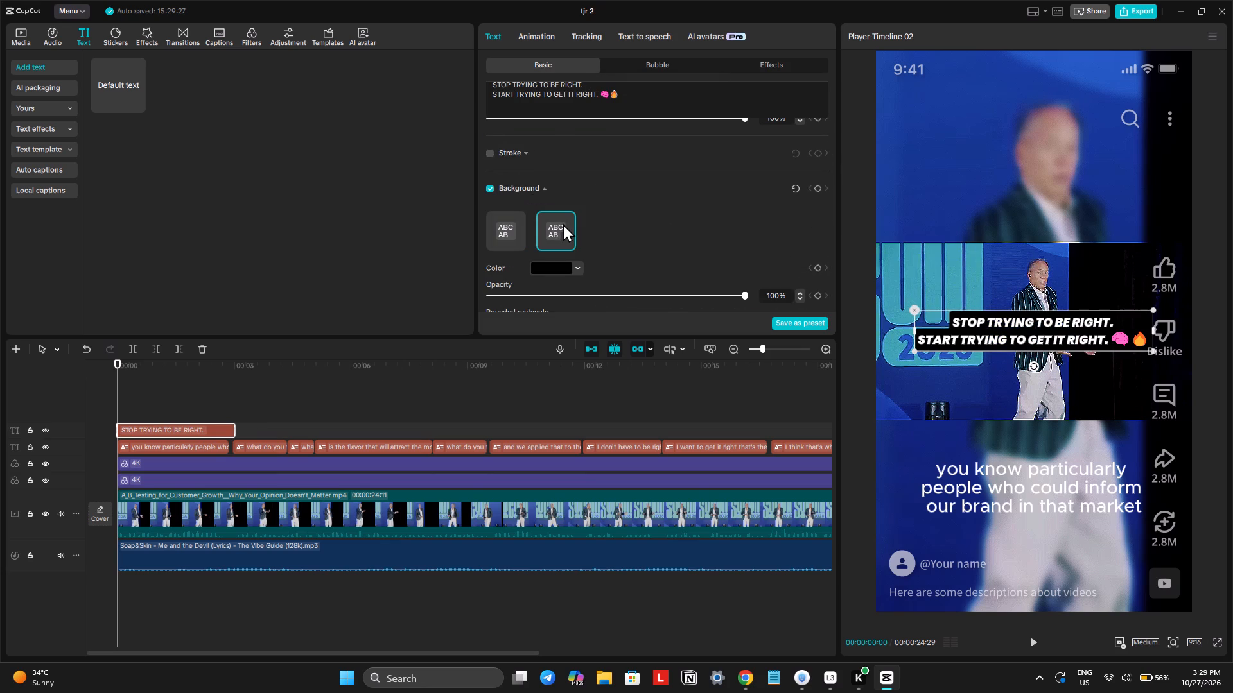
click(513, 234)
Move the hook text onto the blurred area above the video frame and enlarge it slightly.
drag(954, 318, 943, 180)
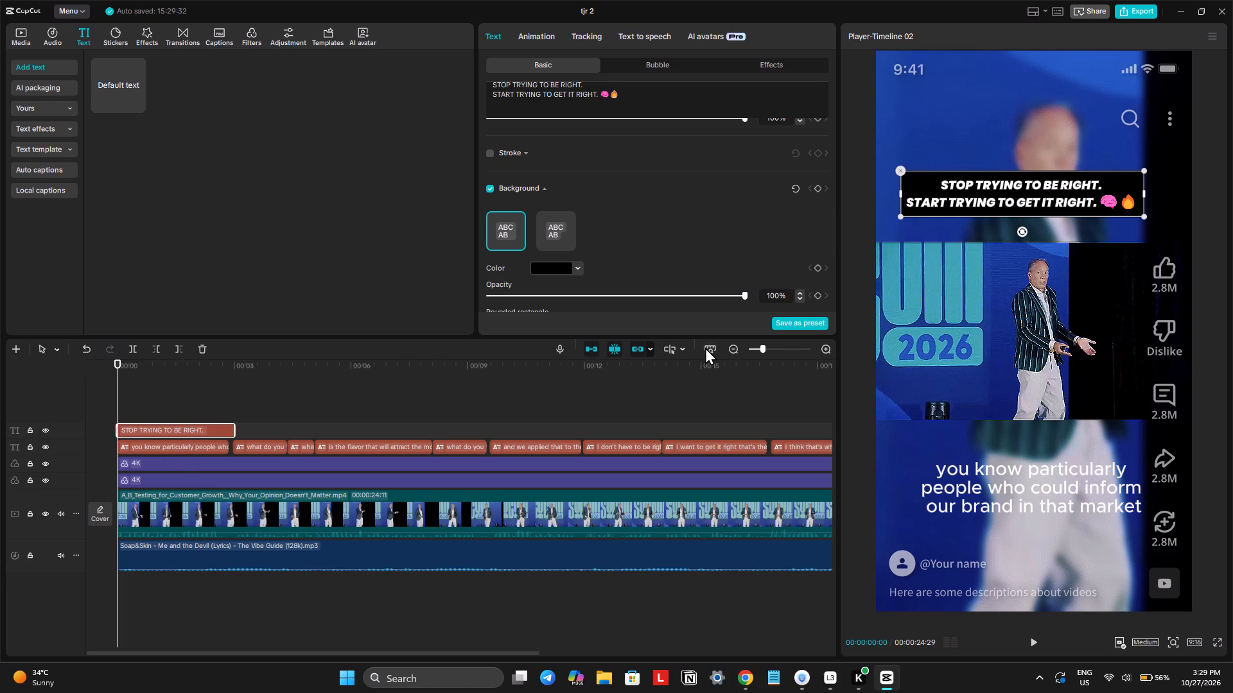
click(705, 347)
drag(1145, 214, 1145, 217)
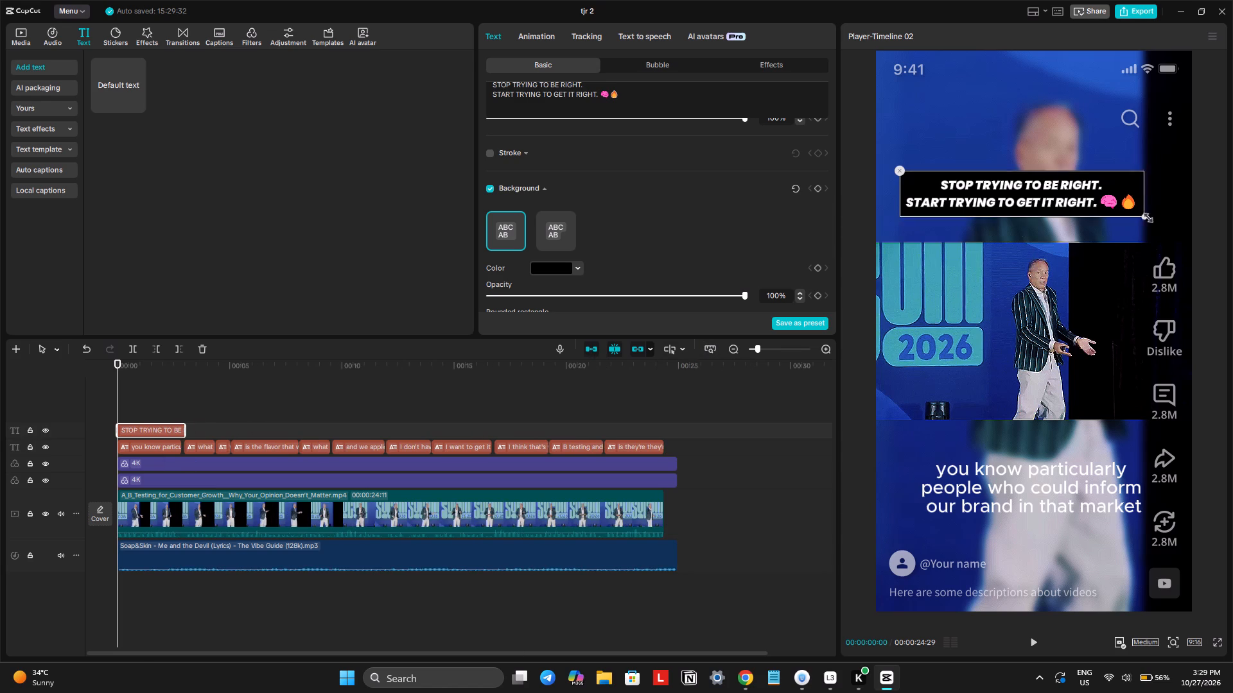
drag(1145, 217, 1151, 230)
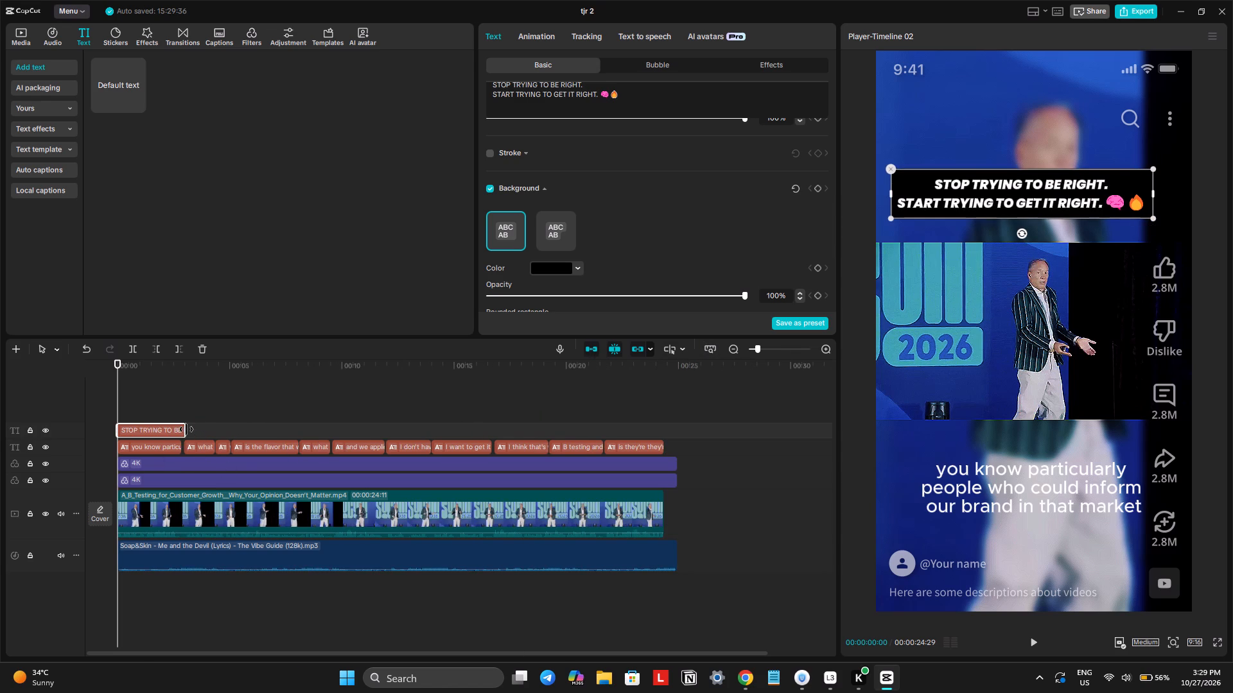
Extend the hook text clip to the end of the main video clip.
drag(186, 429, 665, 506)
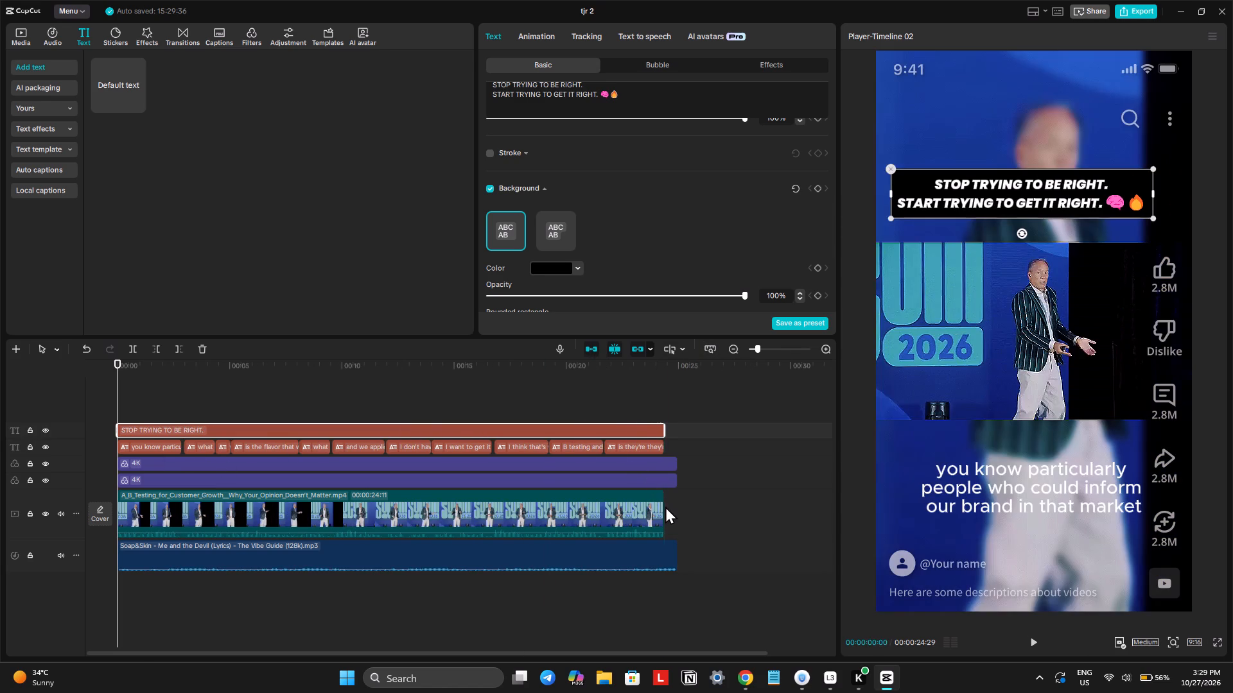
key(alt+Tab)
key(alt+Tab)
Play the opening seconds of the short and set the main video clip's audio volume to 9.2 dB.
key(space)
ctrl+scroll(564, 492, up, 6)
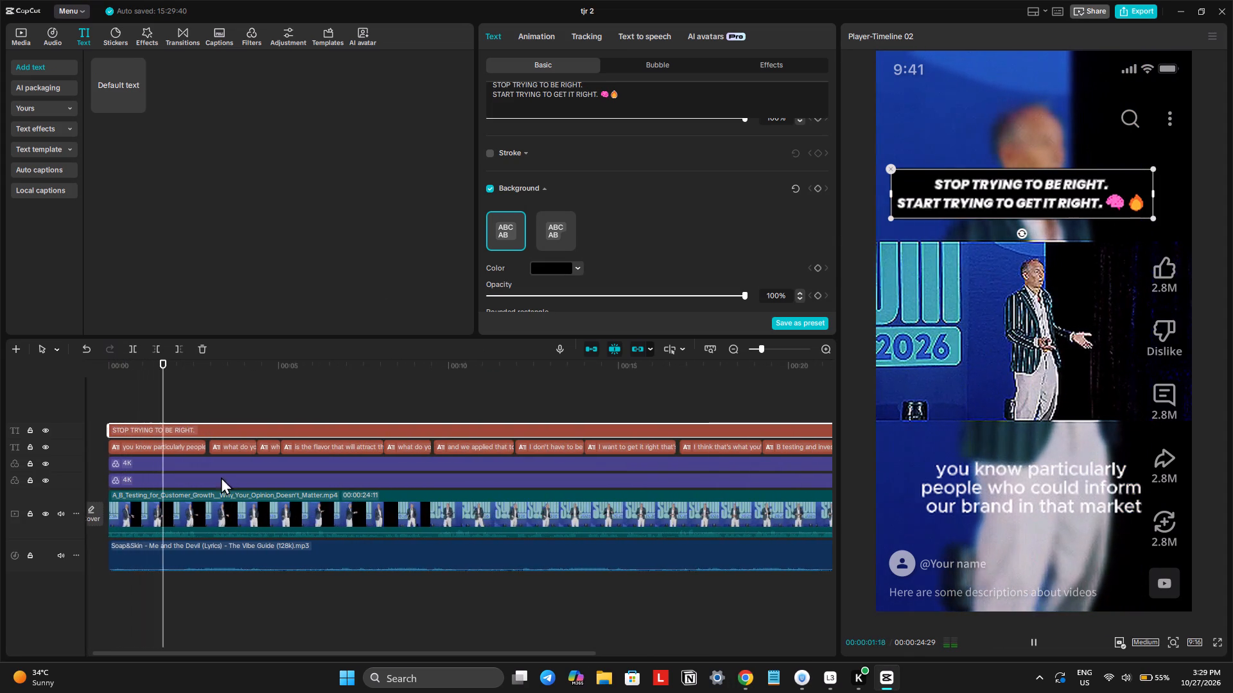
click(218, 512)
click(573, 36)
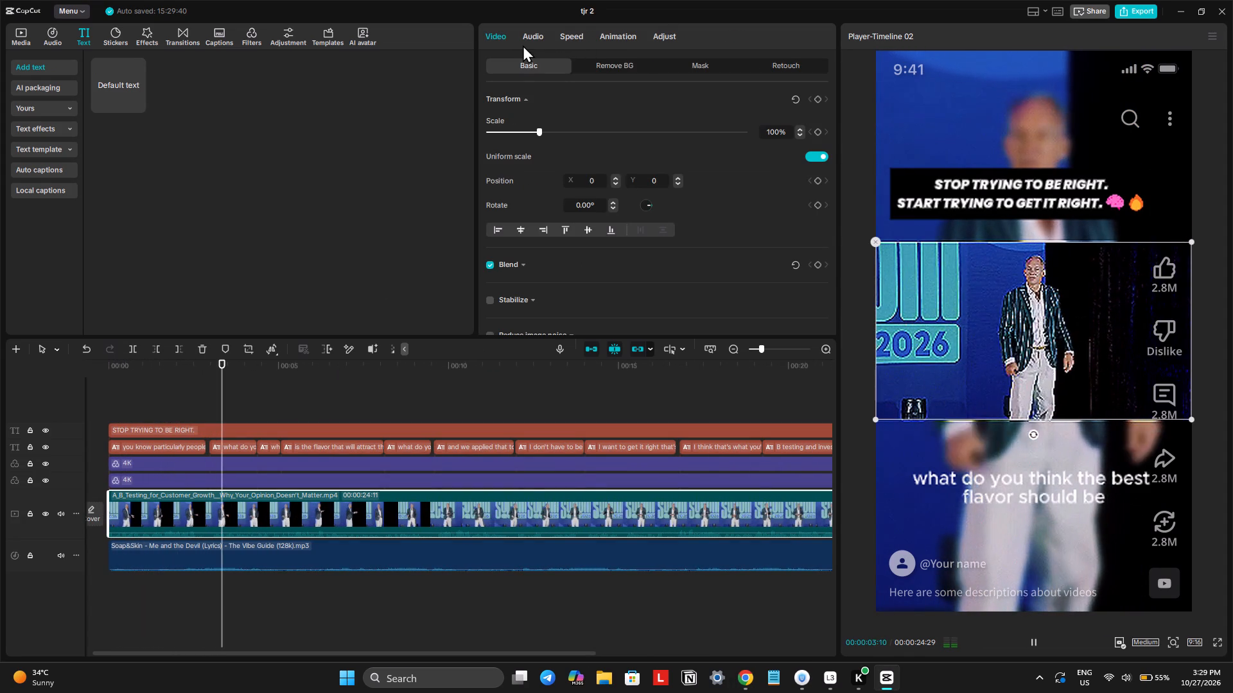
click(541, 42)
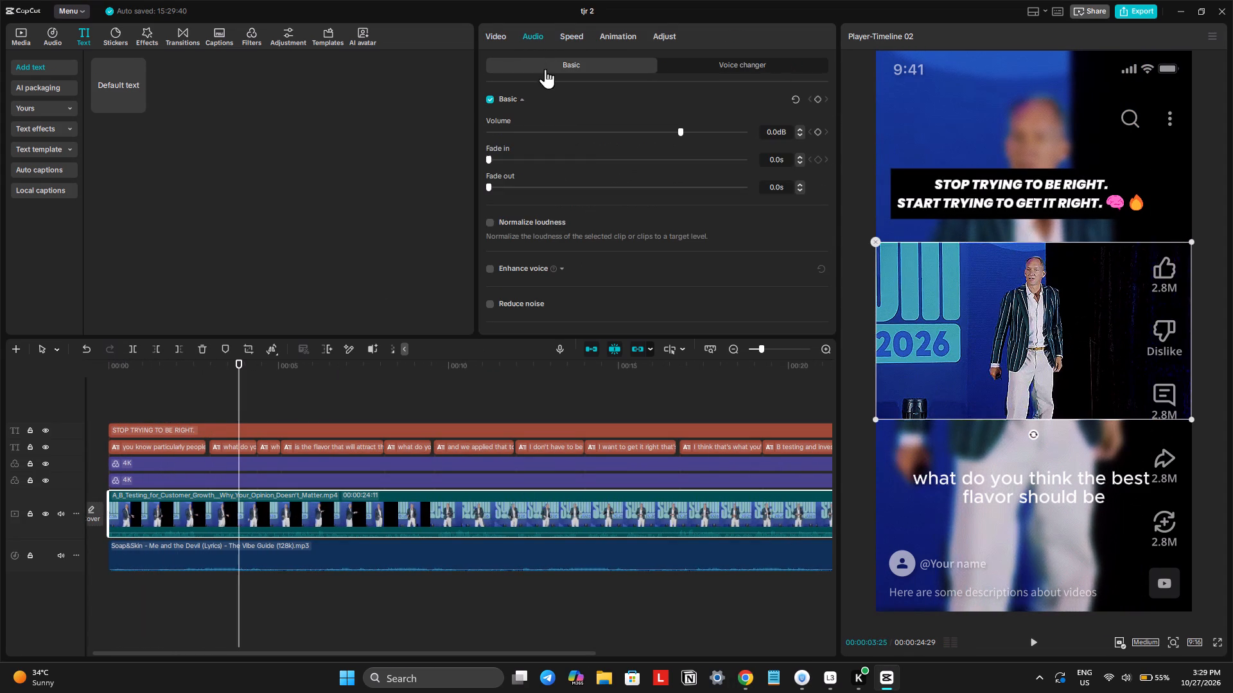
drag(696, 137, 708, 134)
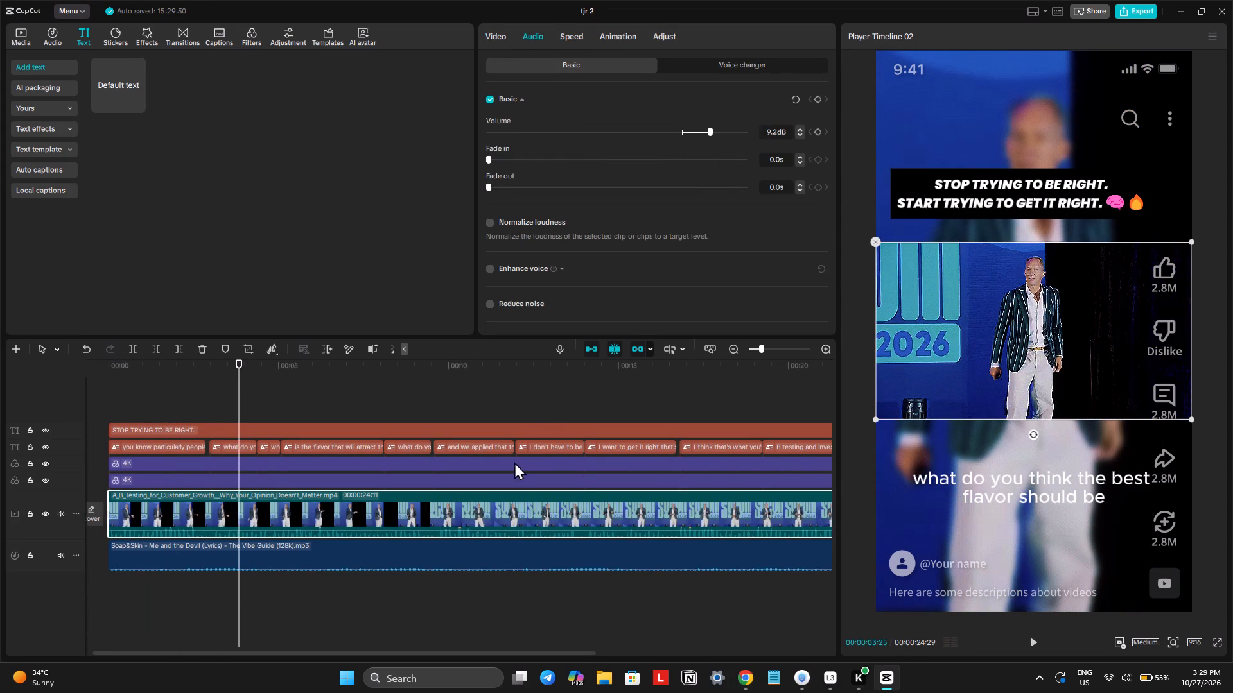
Set the volume of the Soap&Skin background music track to -22.5 dB.
click(452, 547)
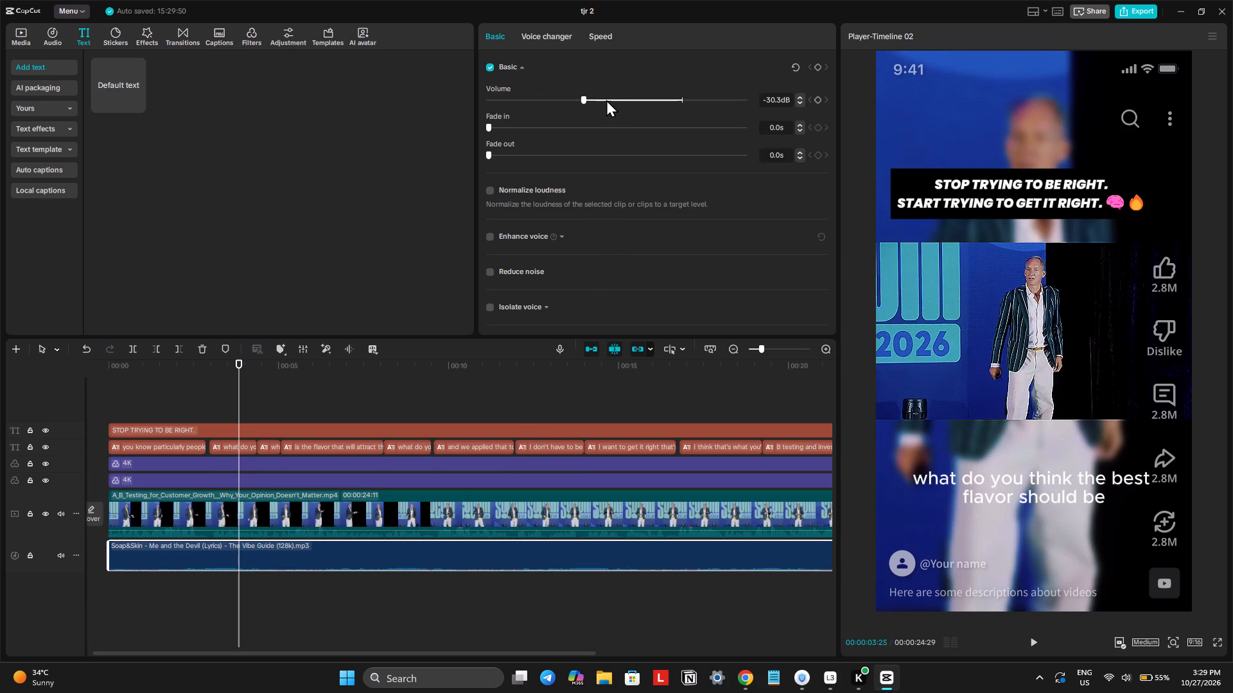
click(606, 99)
Play back the short to check the audio mix, glance at the ChatGPT advice, and replay the "I don't have to be right" part.
key(space)
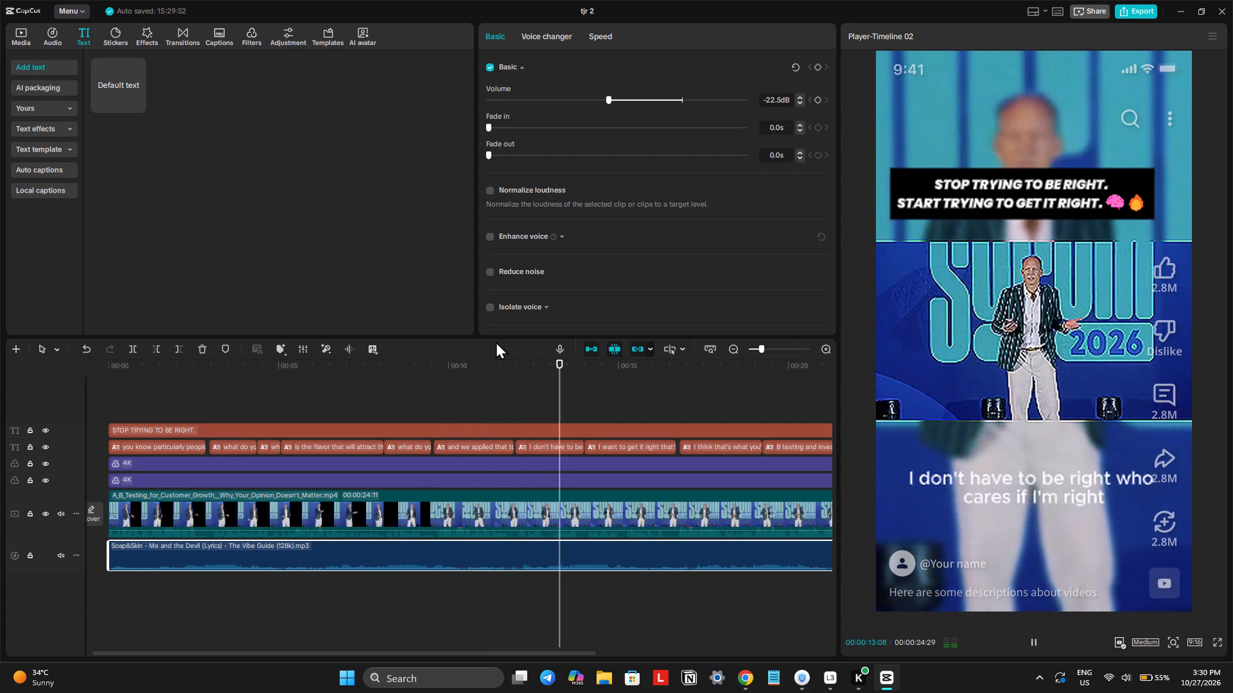
scroll(496, 341, left, 1)
key(alt+Tab)
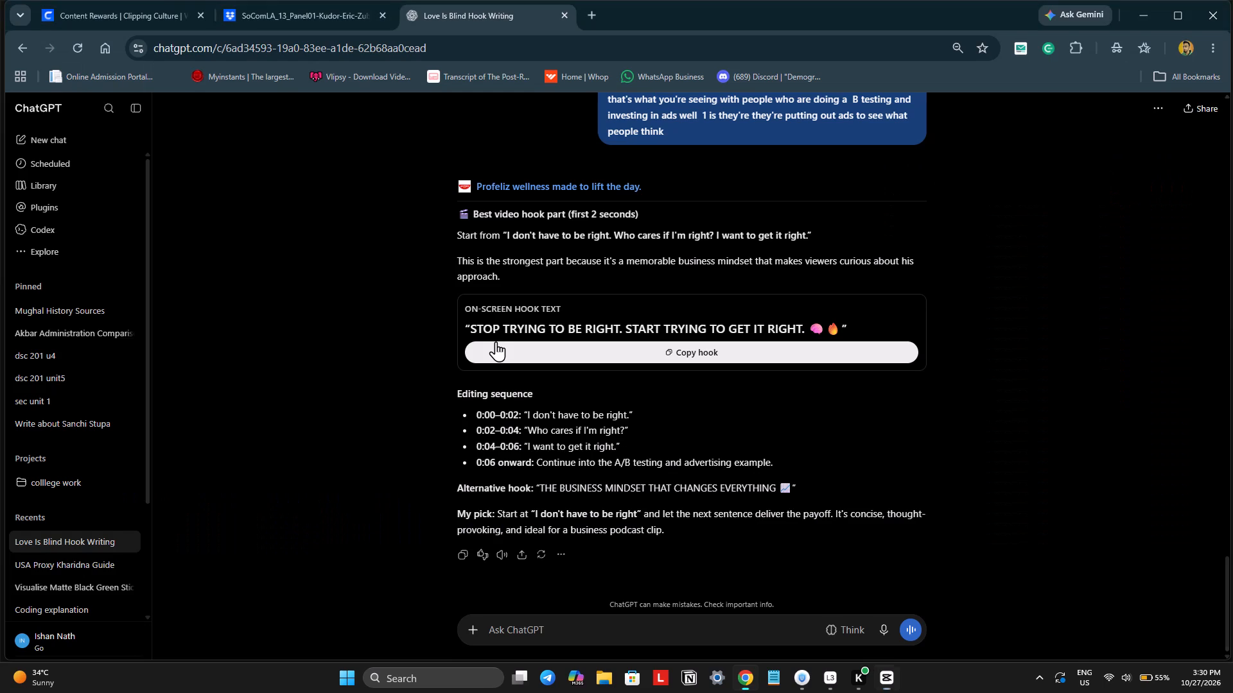
key(alt+Tab)
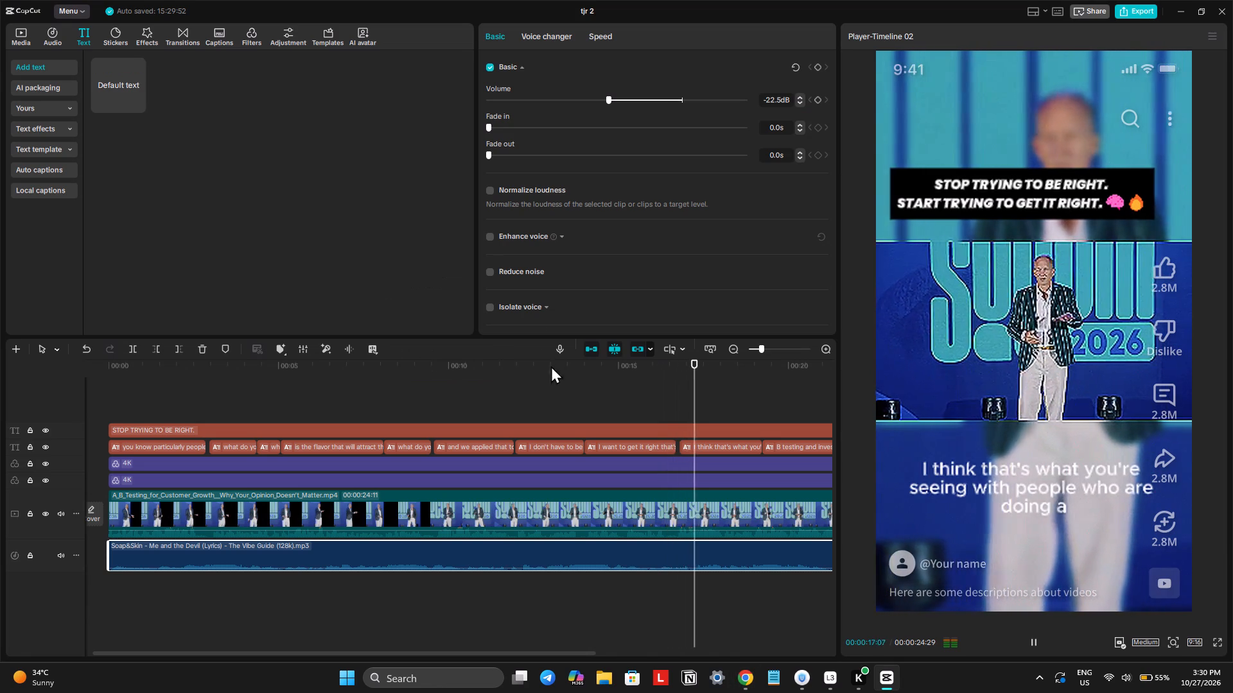
click(514, 379)
key(space)
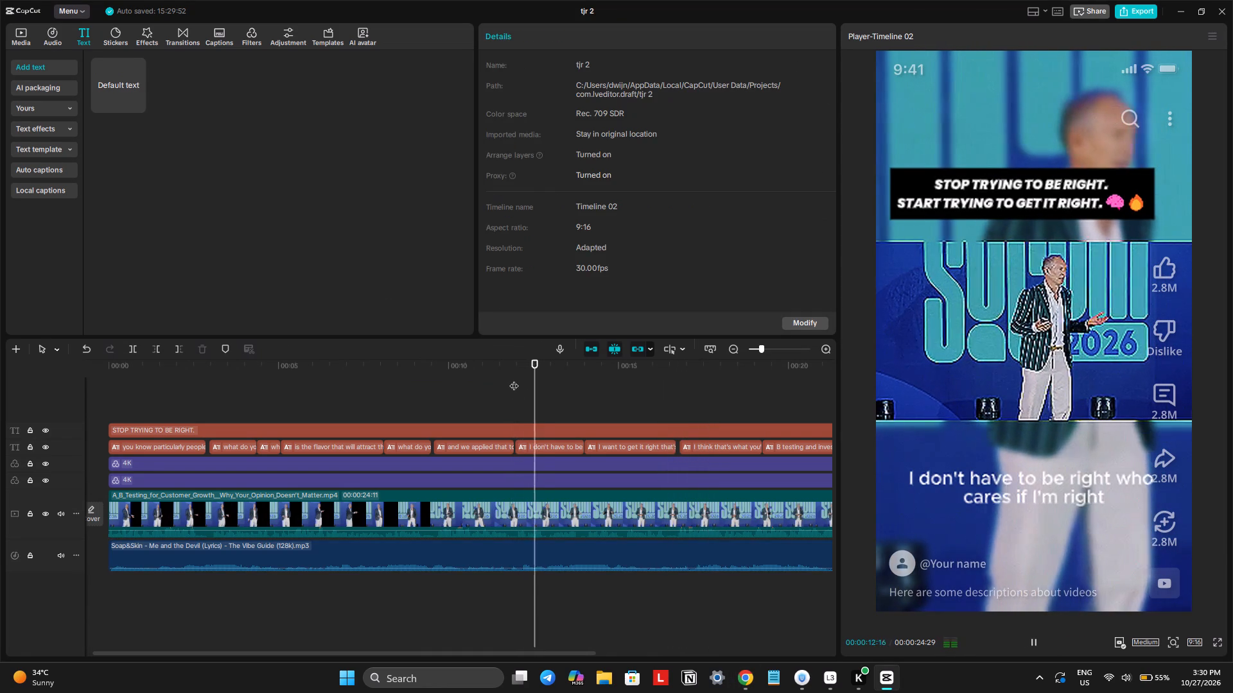
key(space)
click(715, 347)
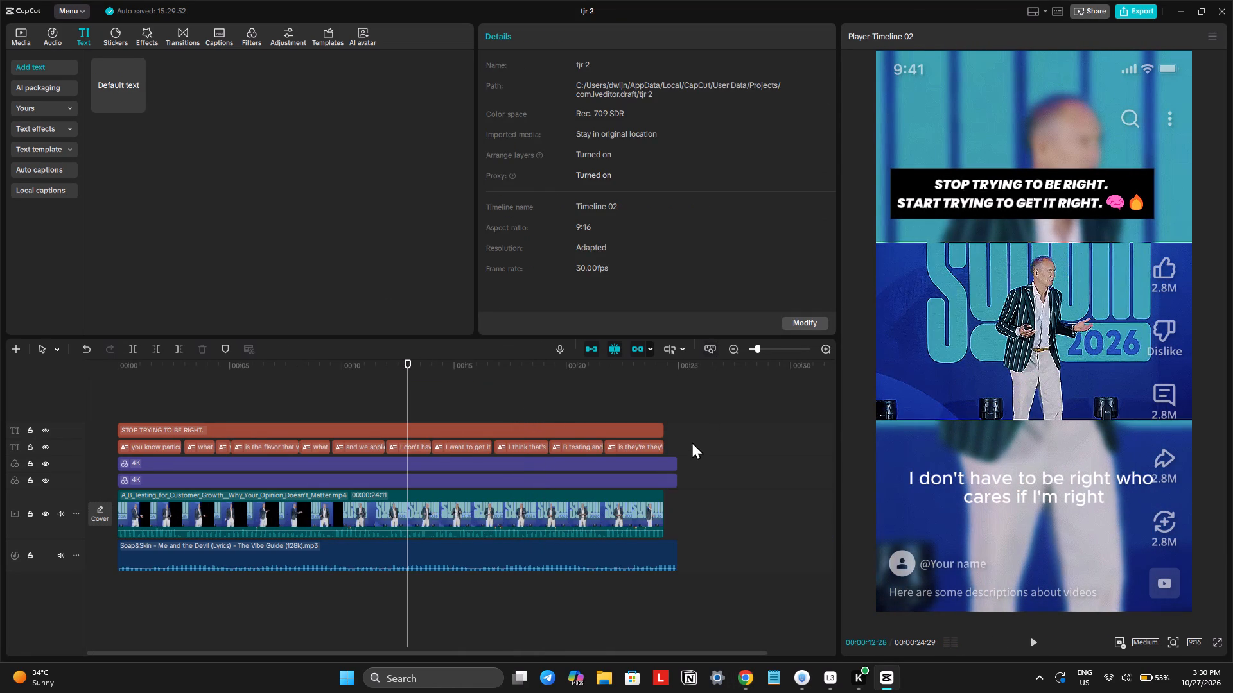
Select all the caption clips and set their font to CreatoDisplay-ExtraBold with character spacing of -1.
drag(678, 449, 201, 445)
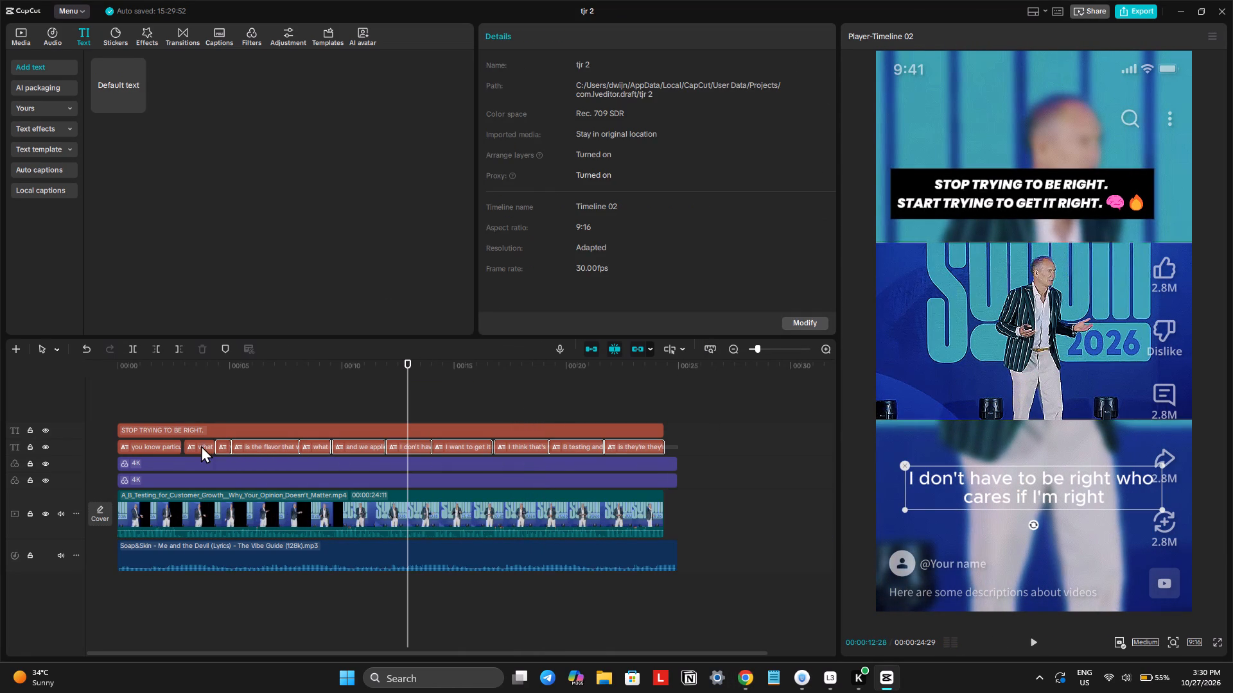
drag(201, 445, 156, 445)
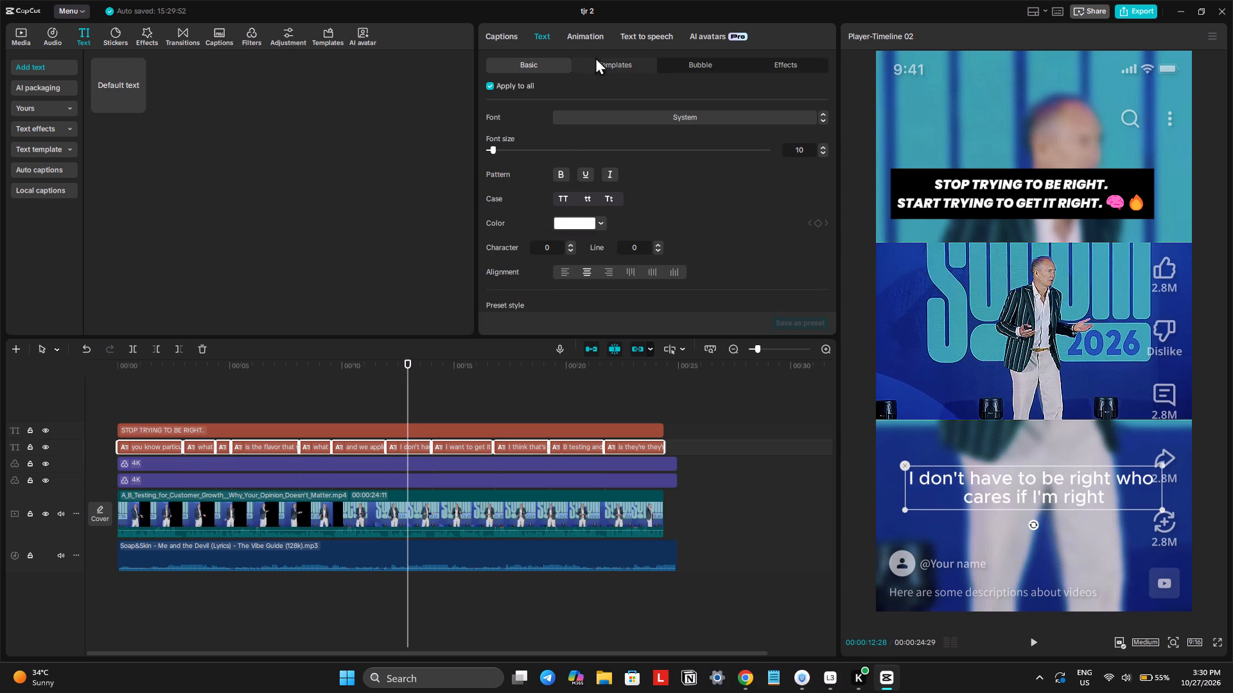
click(629, 122)
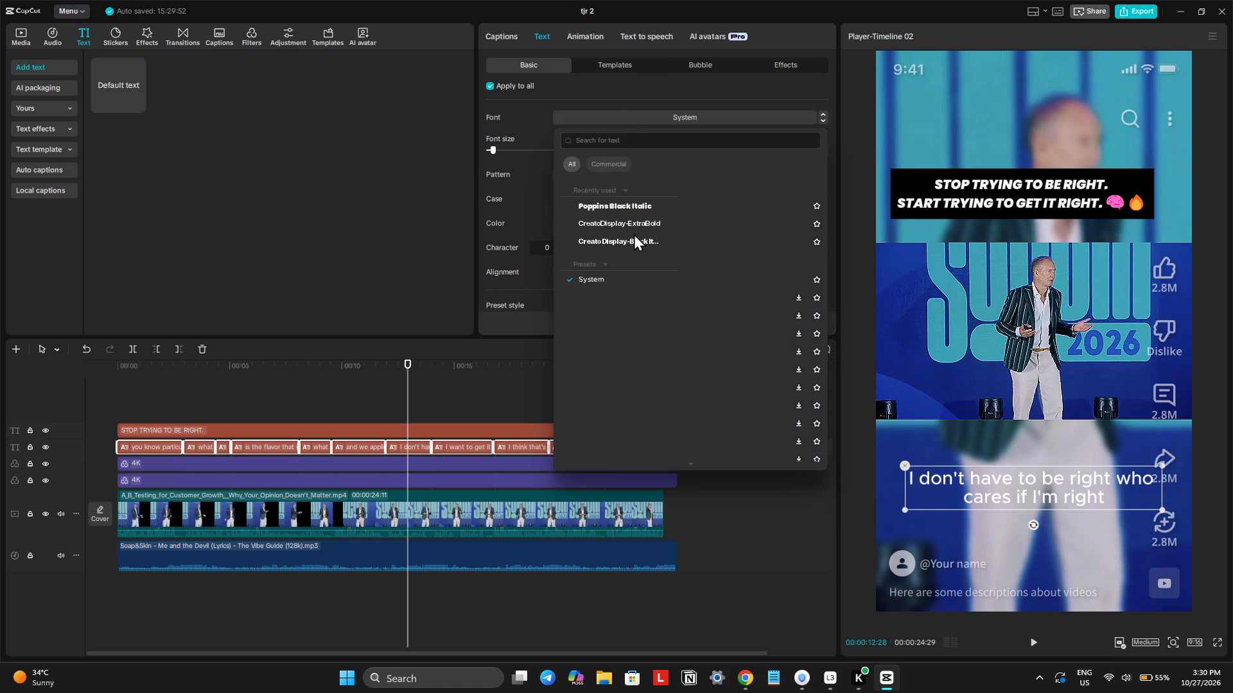
click(631, 227)
scroll(597, 262, down, 1)
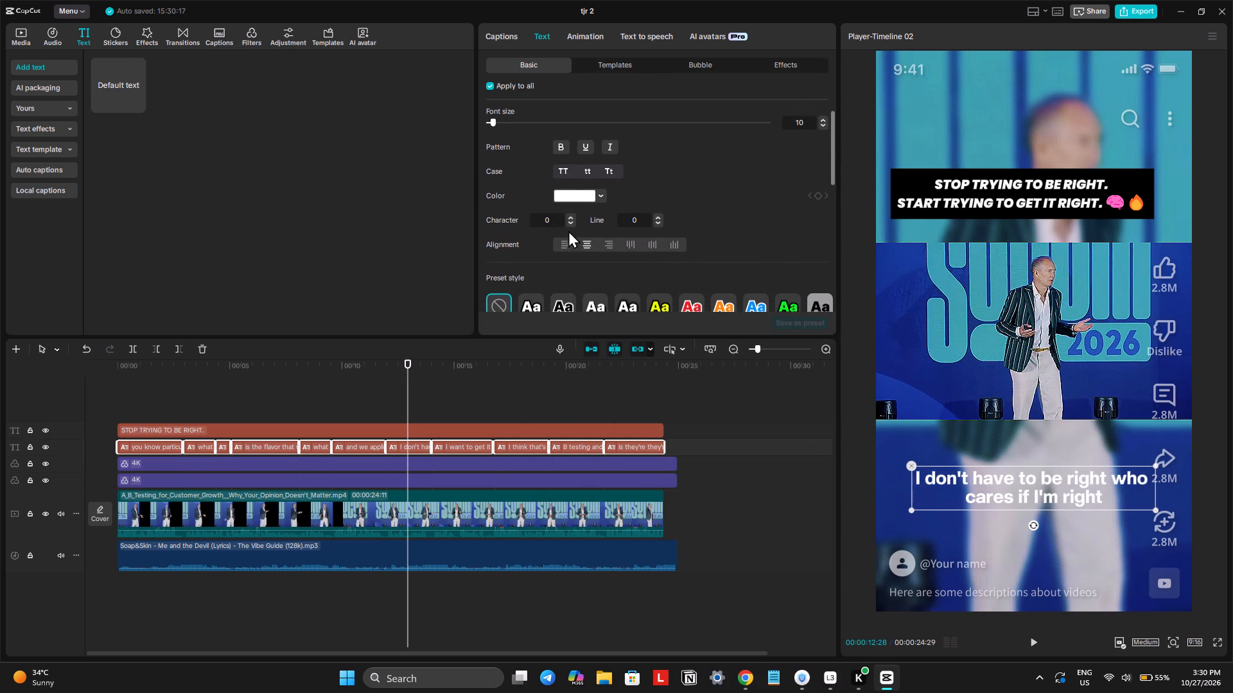
scroll(568, 230, down, 1)
click(567, 225)
Enable the black shadow on all the selected captions.
scroll(567, 225, down, 5)
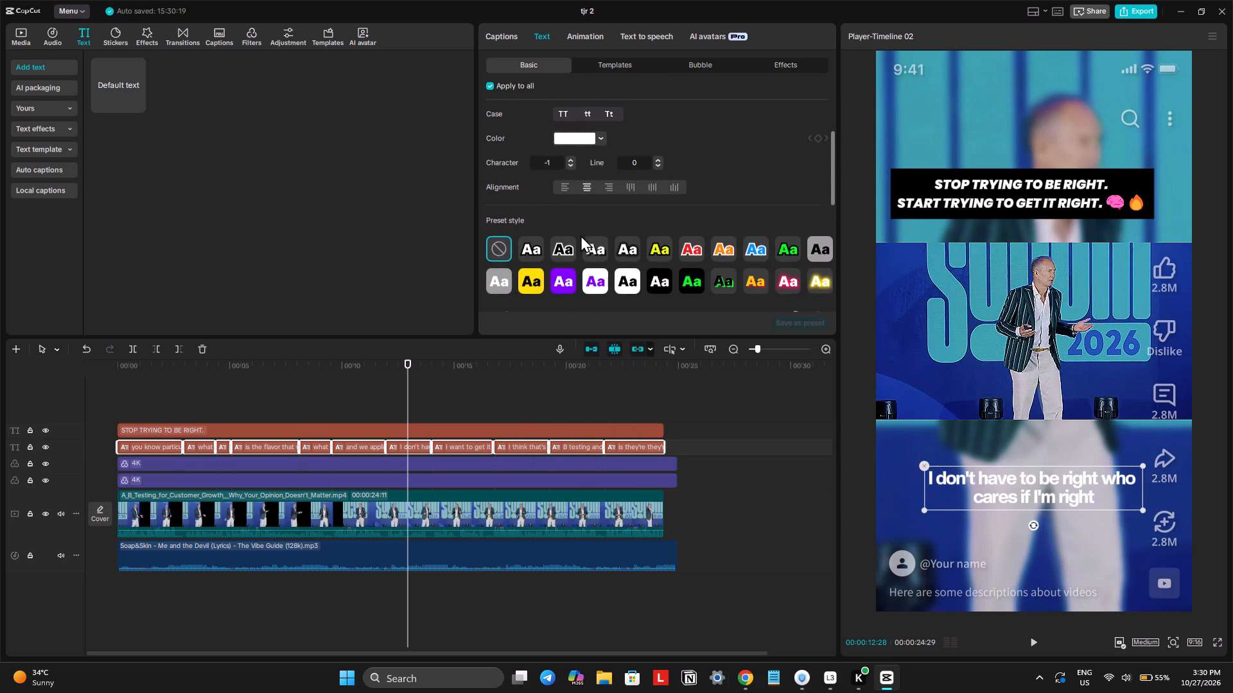
scroll(581, 235, down, 3)
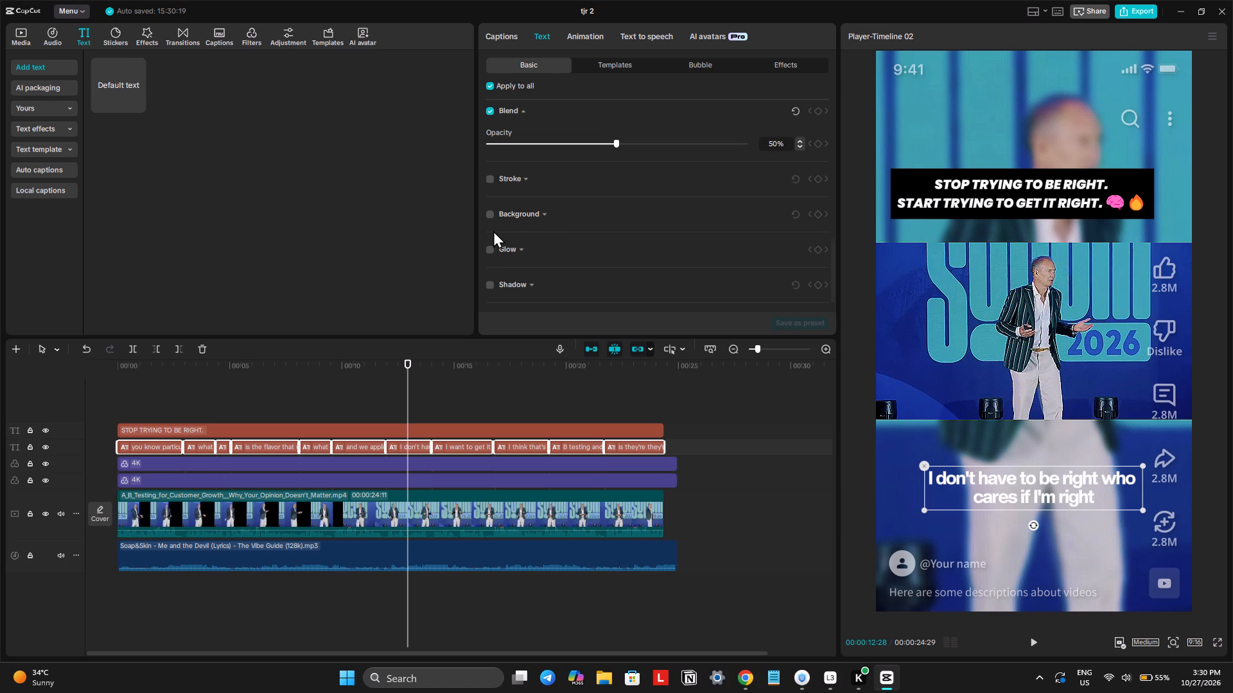
click(490, 284)
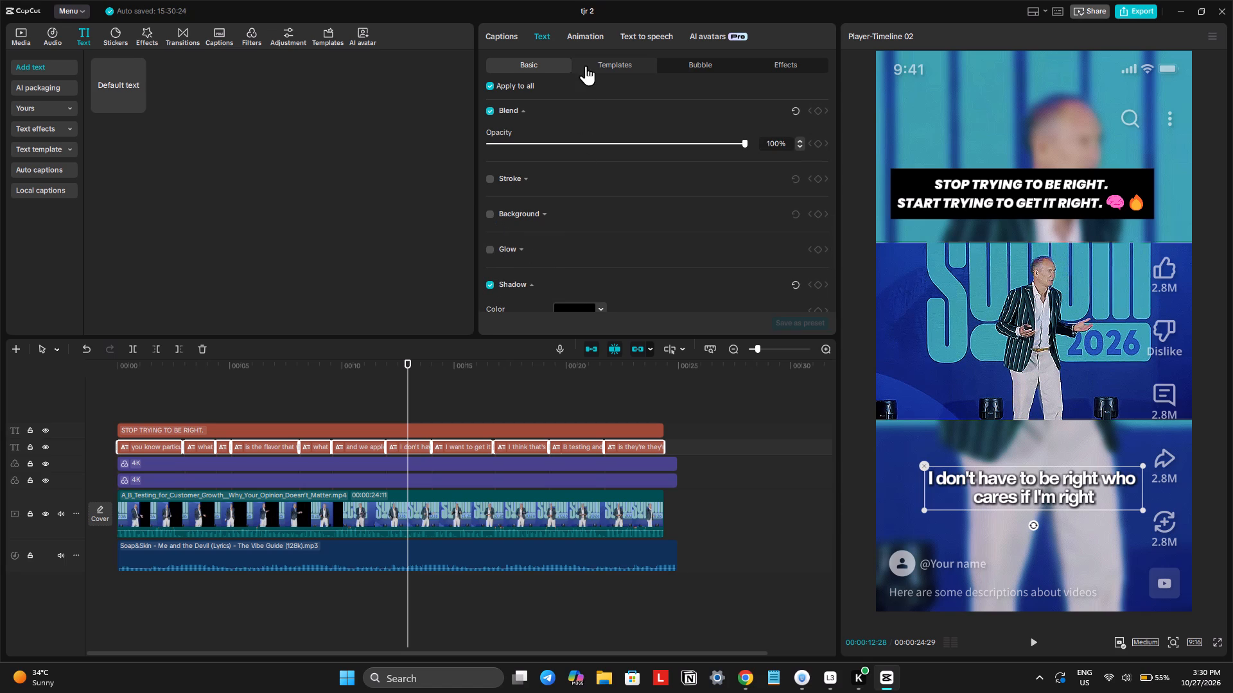
Browse the caption animations, text templates and text effects for a style that suits the captions.
click(582, 37)
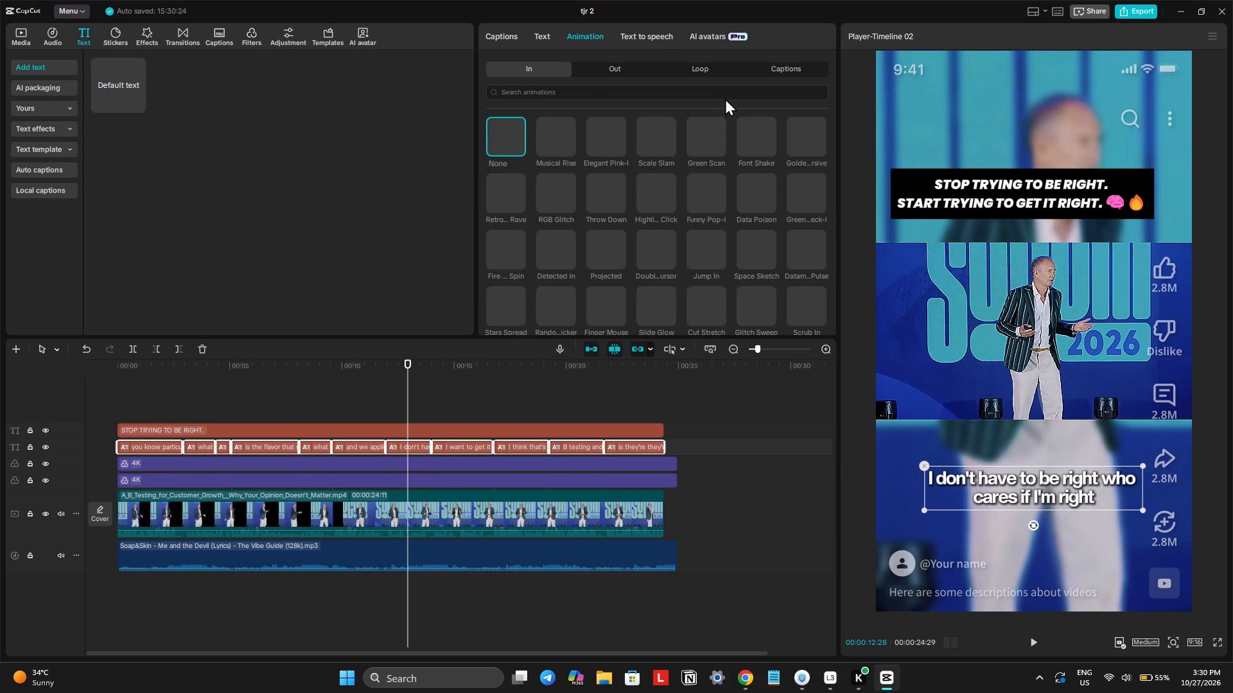
click(773, 71)
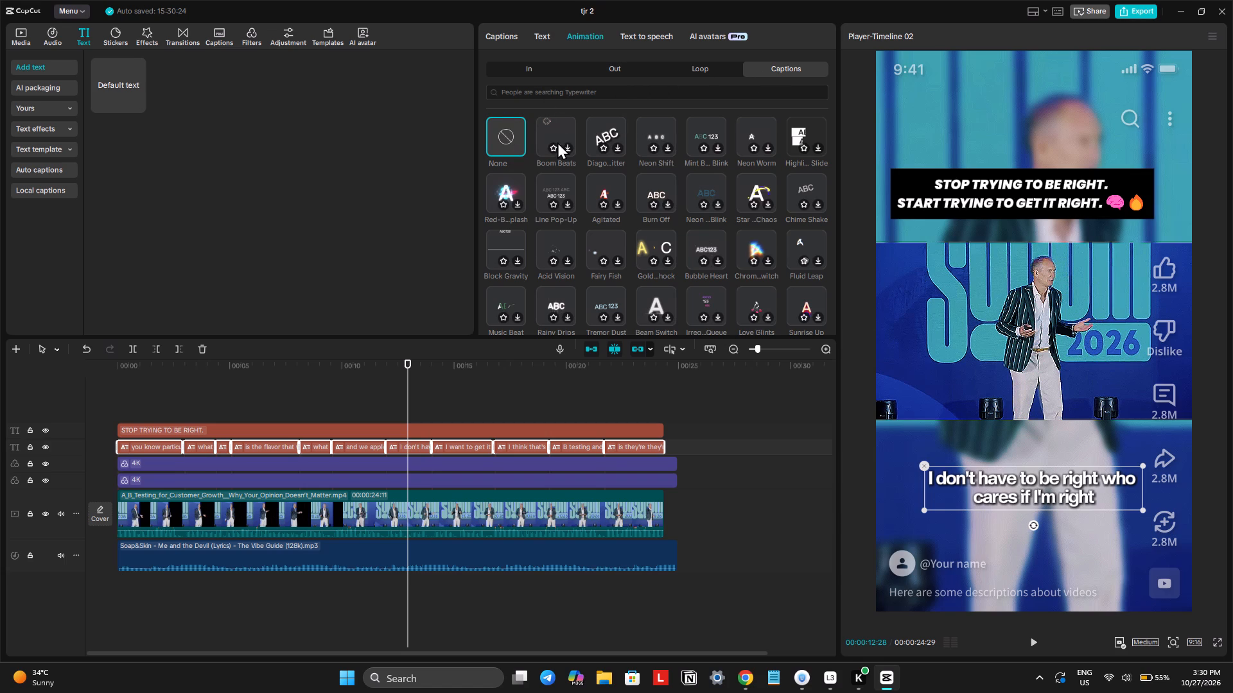
scroll(558, 141, up, 3)
click(591, 40)
click(549, 33)
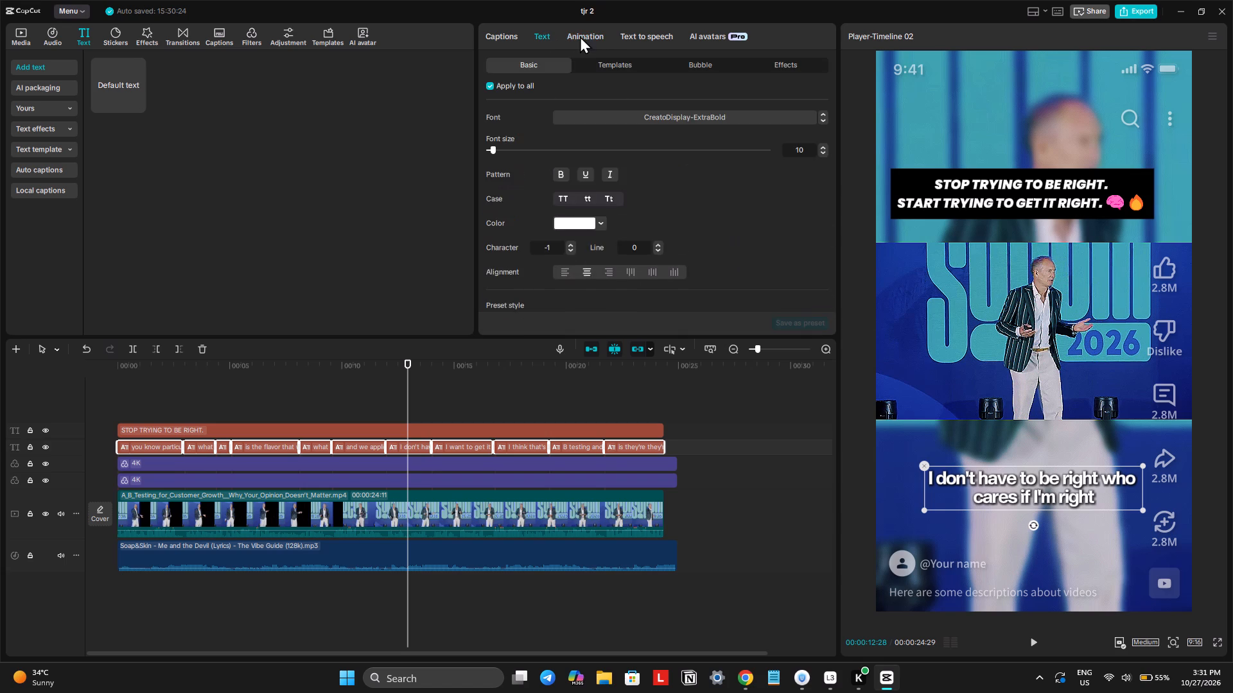
click(582, 36)
click(782, 71)
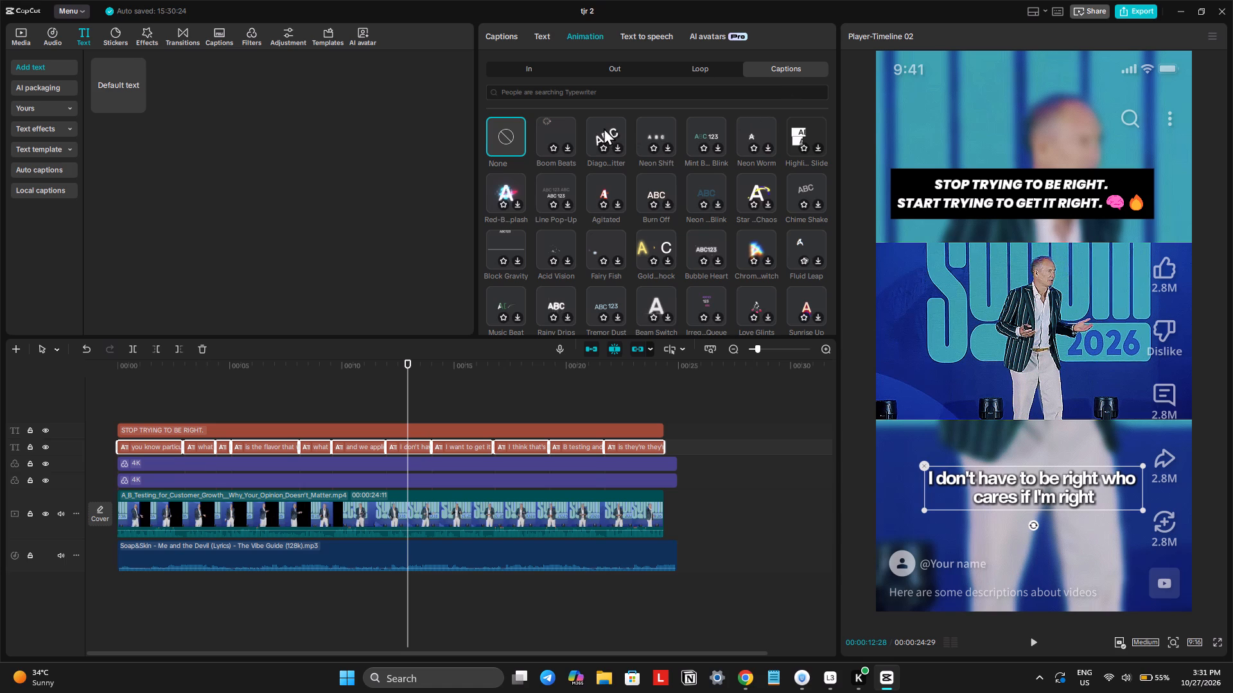
click(547, 38)
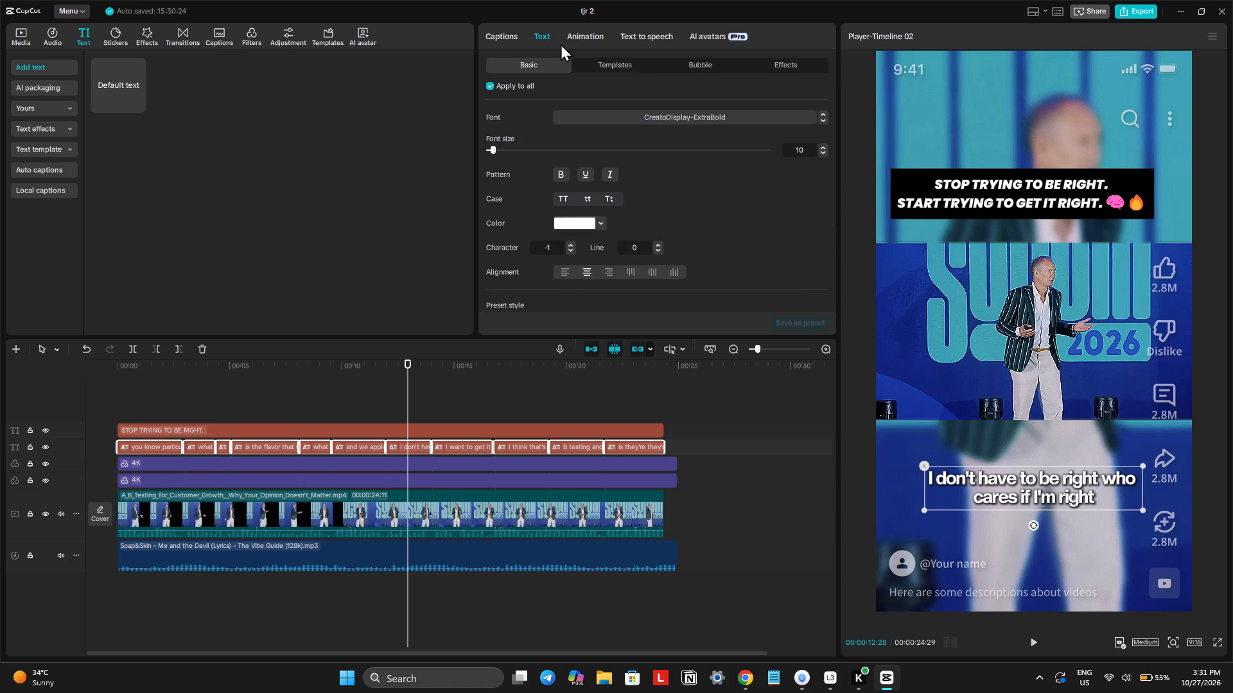
click(601, 70)
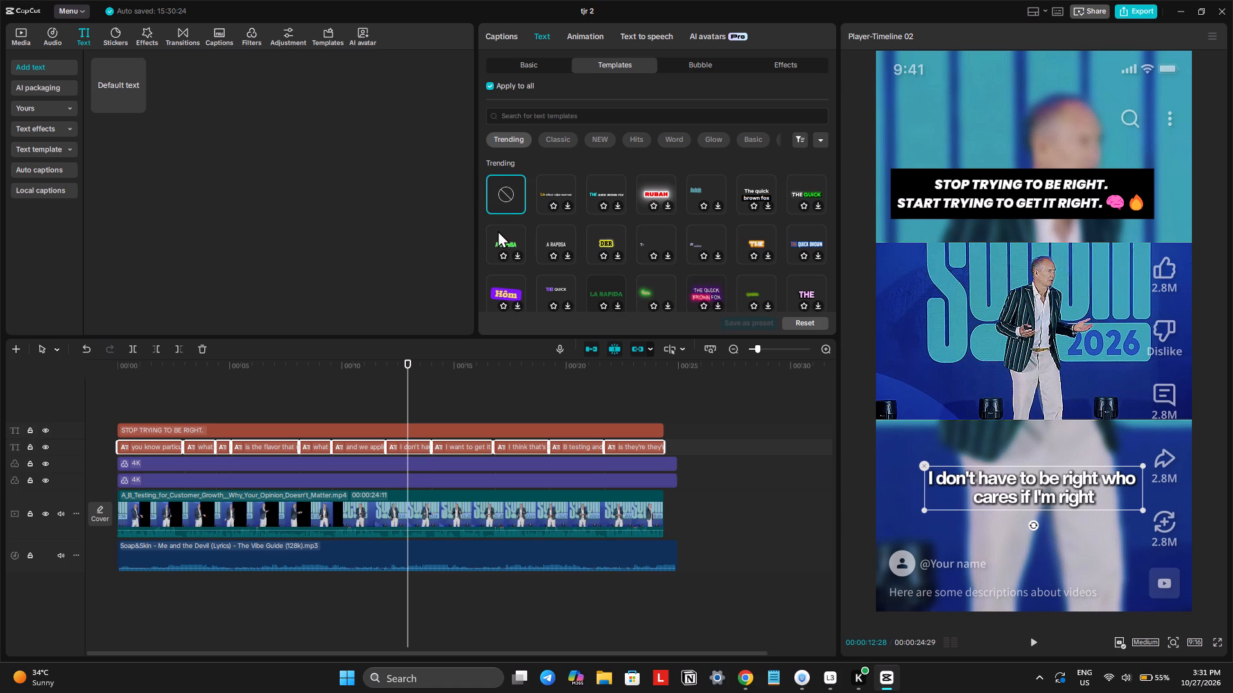
click(763, 62)
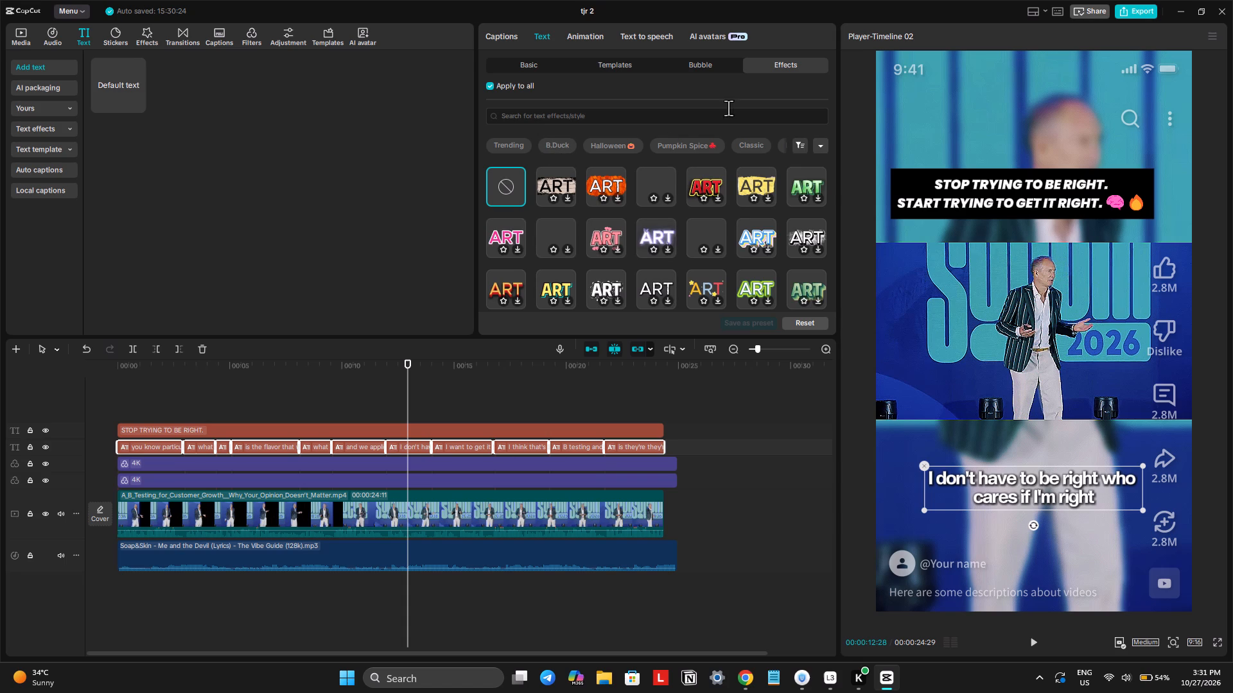
Apply the Switch caption animation to all the selected caption clips and preview it in playback.
click(602, 41)
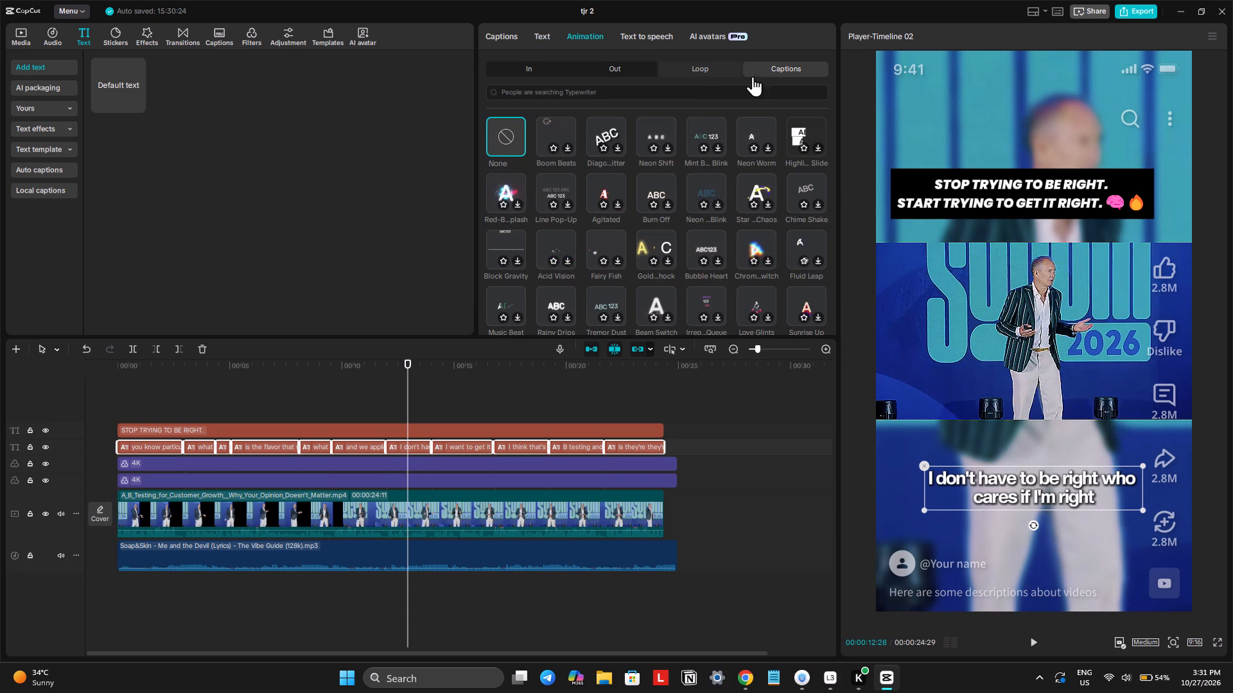
click(777, 75)
scroll(710, 245, down, 1)
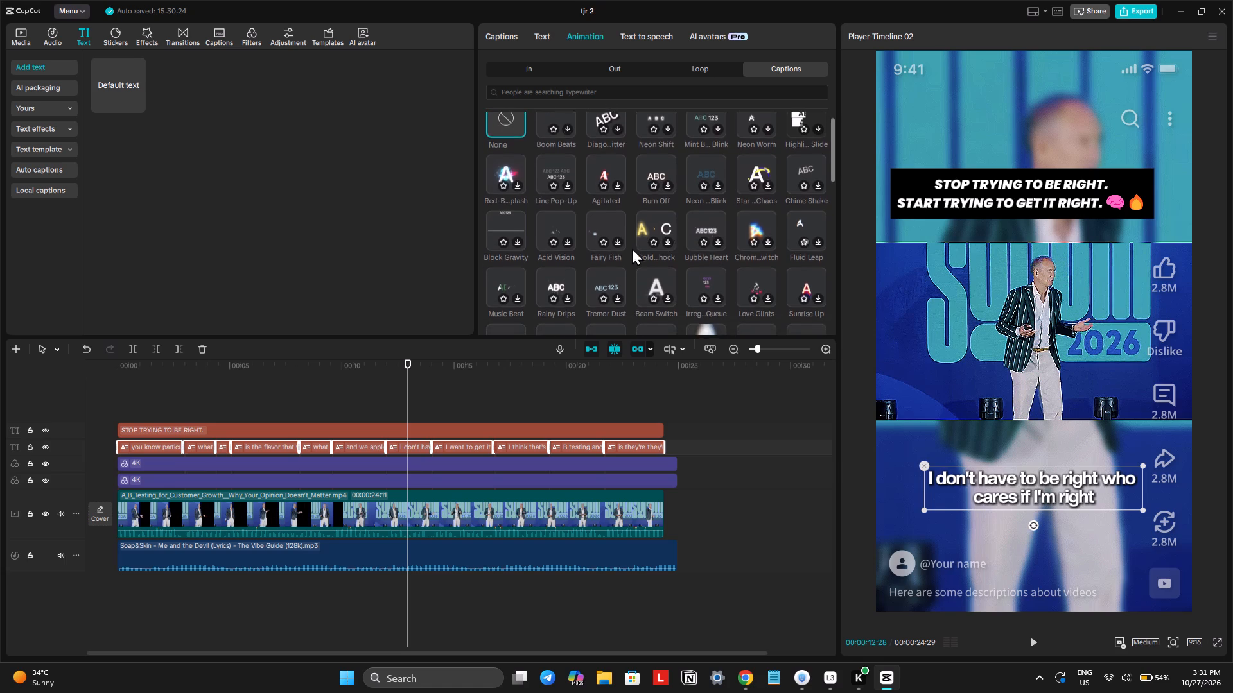
scroll(632, 248, down, 1)
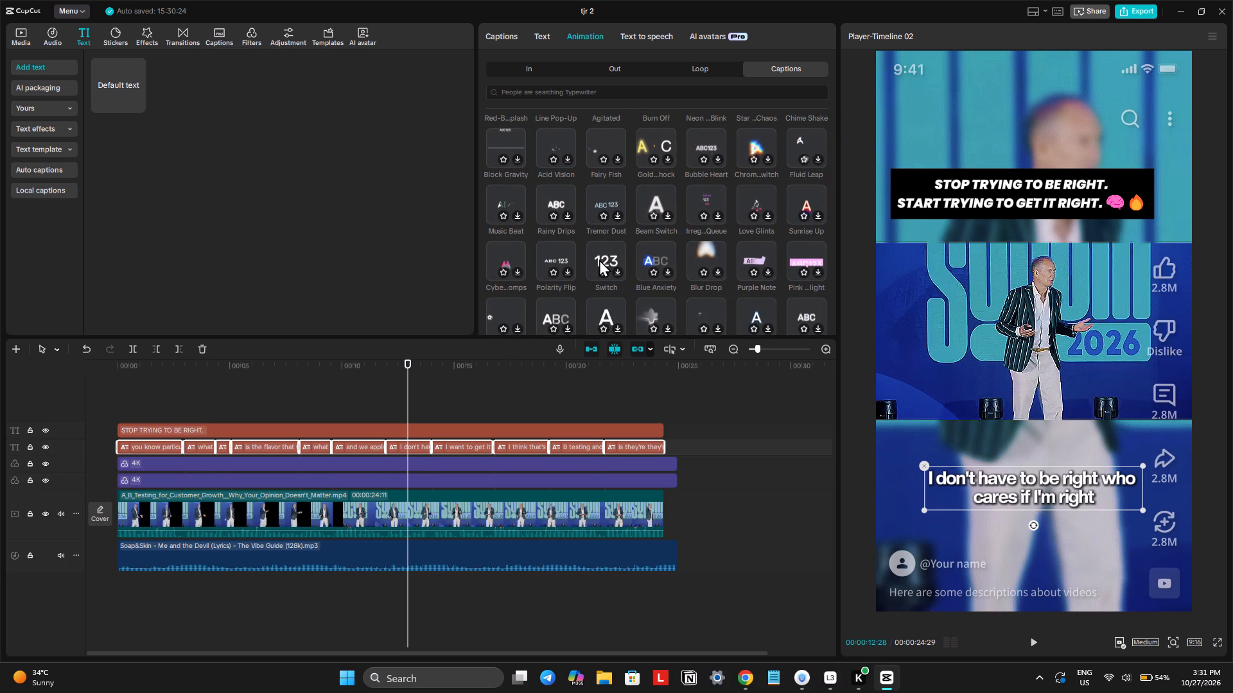
click(599, 259)
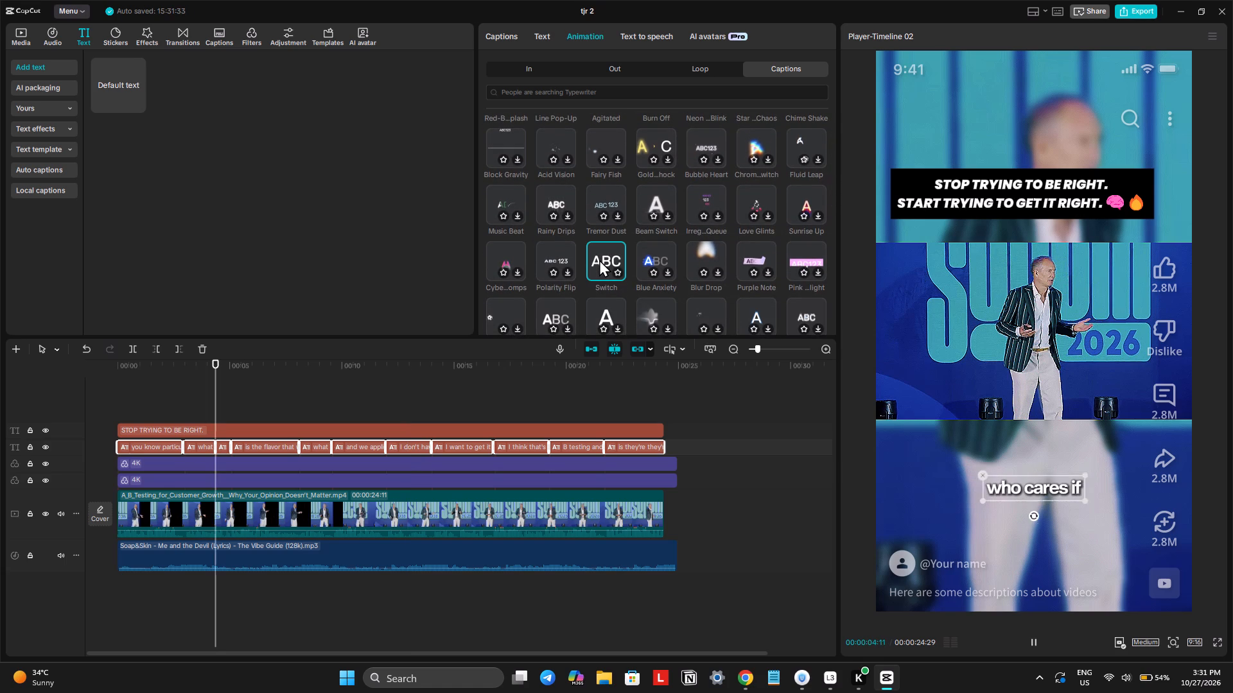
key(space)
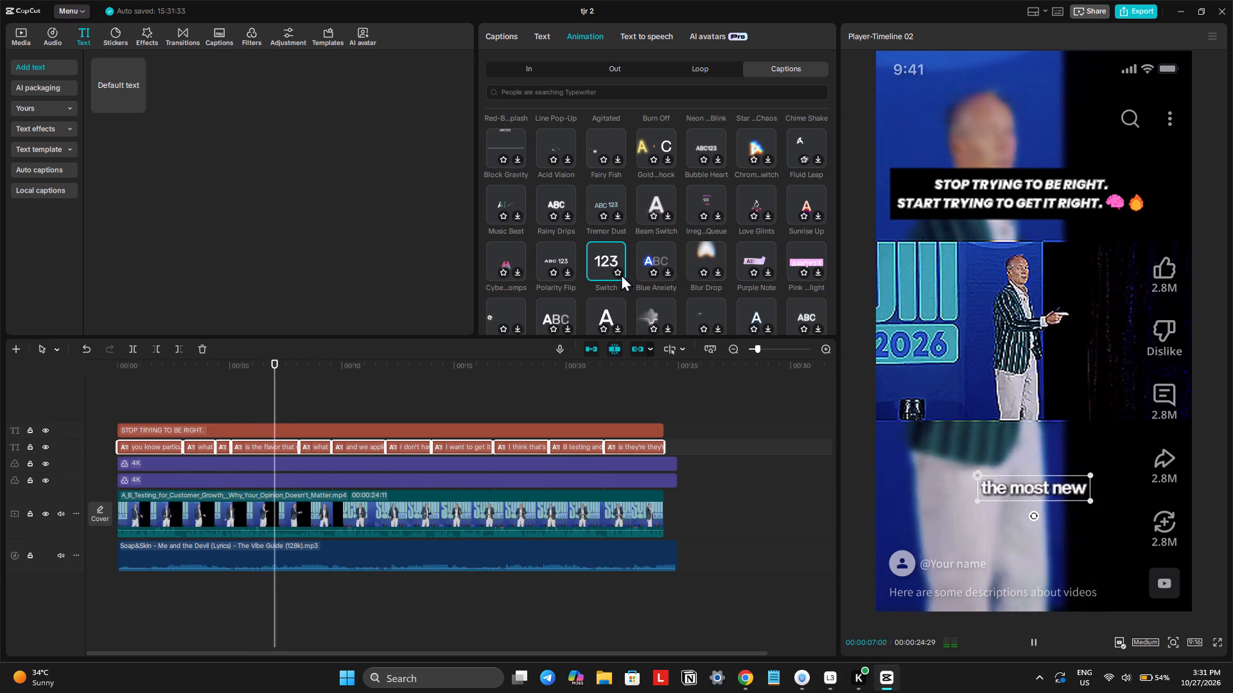
click(611, 272)
click(615, 273)
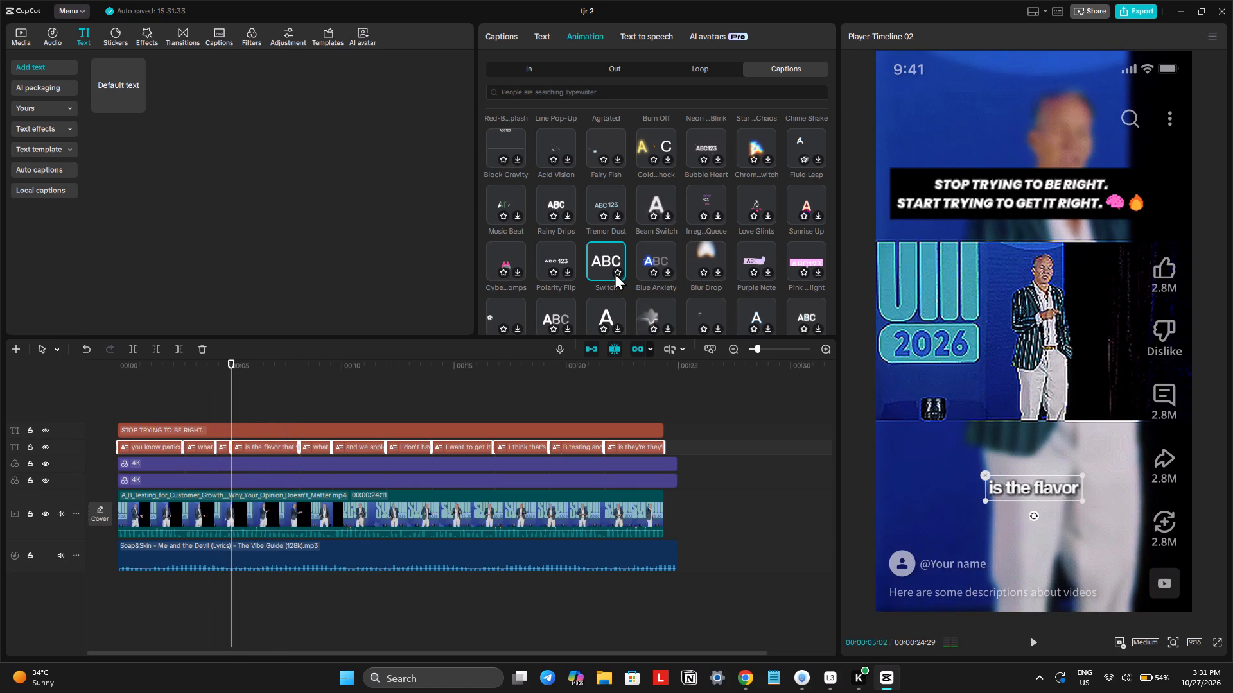
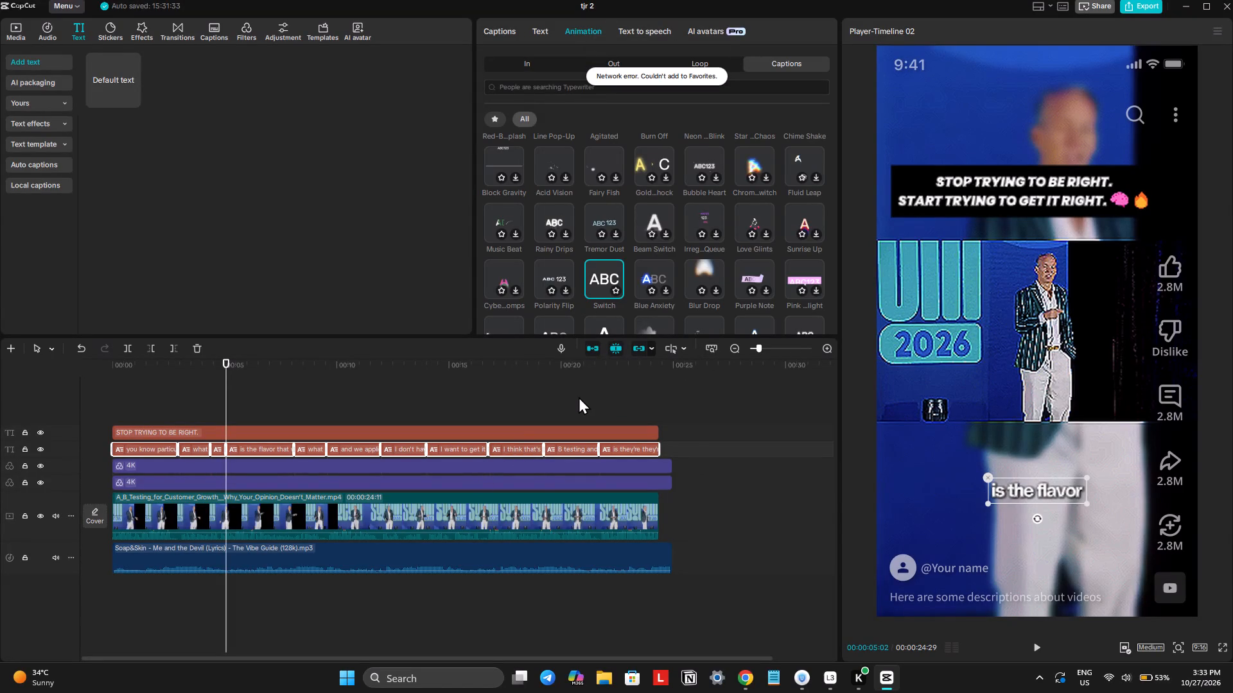
Move the captions up onto the lower edge of the sharp middle video, centred horizontally.
key(space)
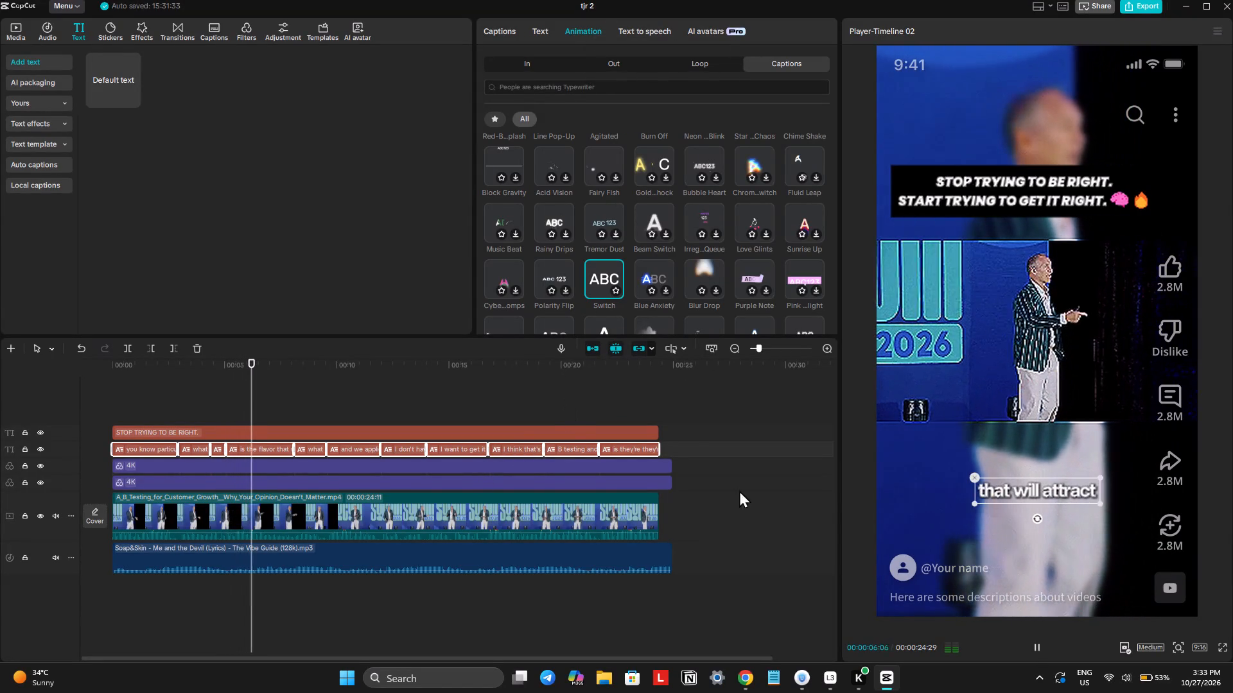
key(space)
drag(1020, 490, 1015, 443)
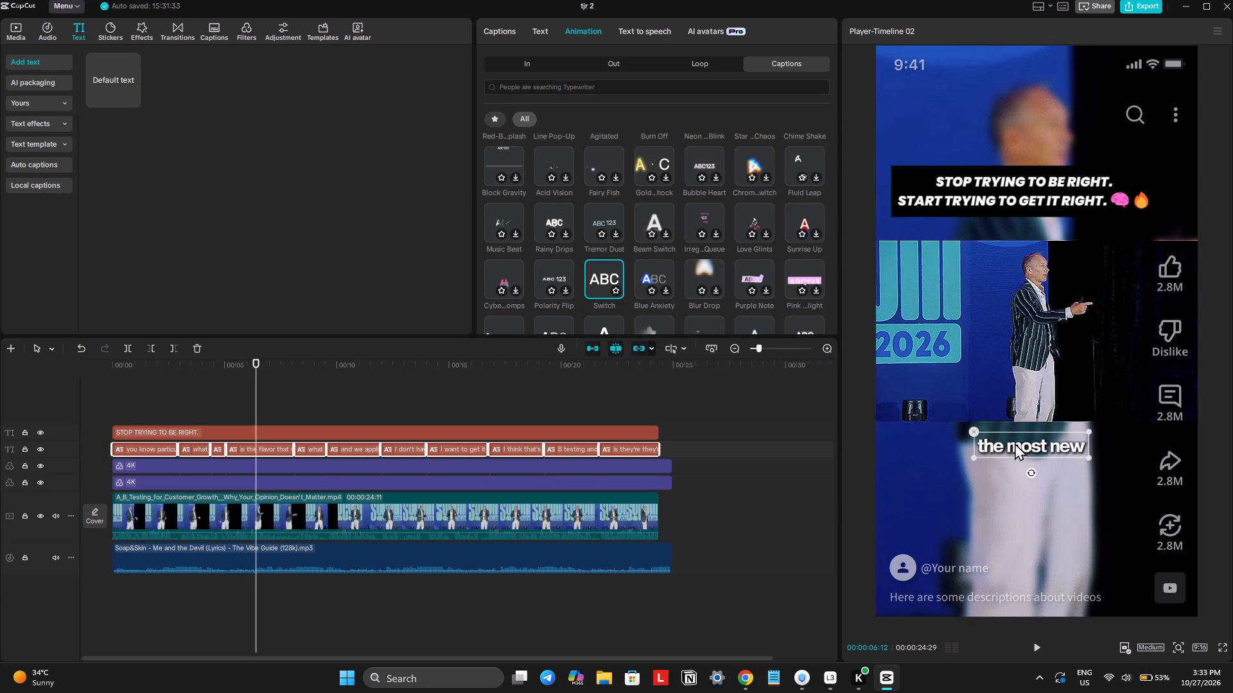
drag(1015, 443, 1004, 402)
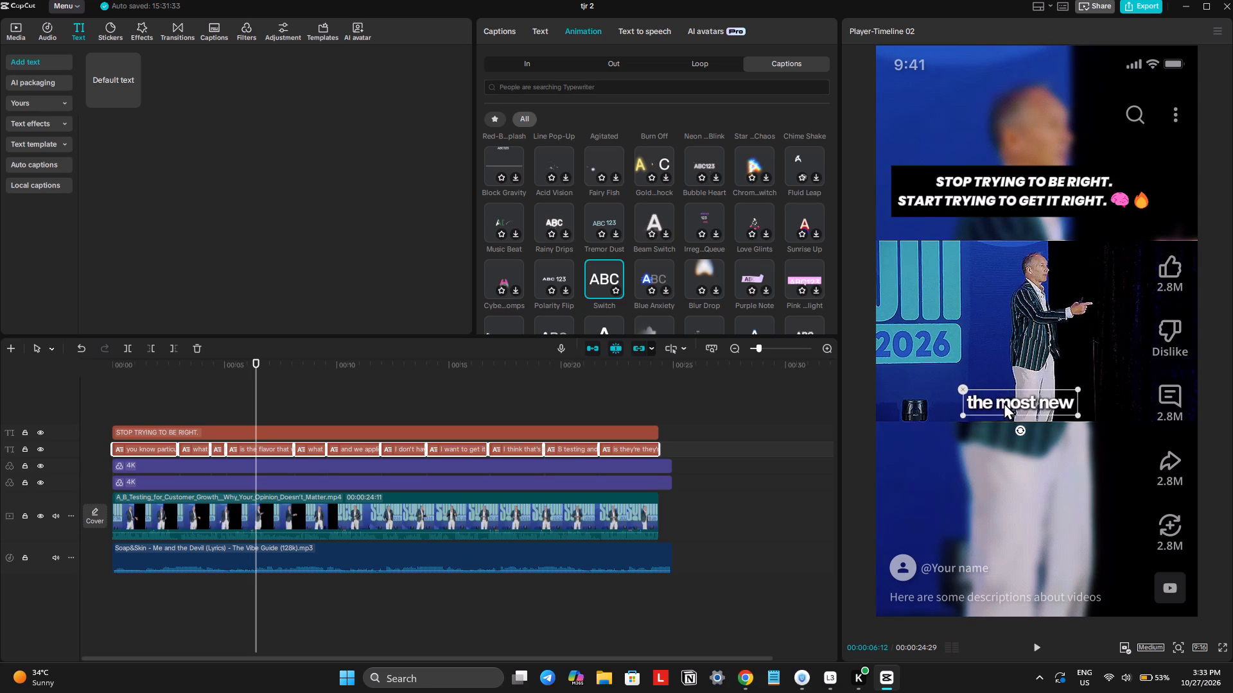
drag(1004, 402, 1020, 401)
Raise the main speaker video clip's volume to 20.0dB.
key(space)
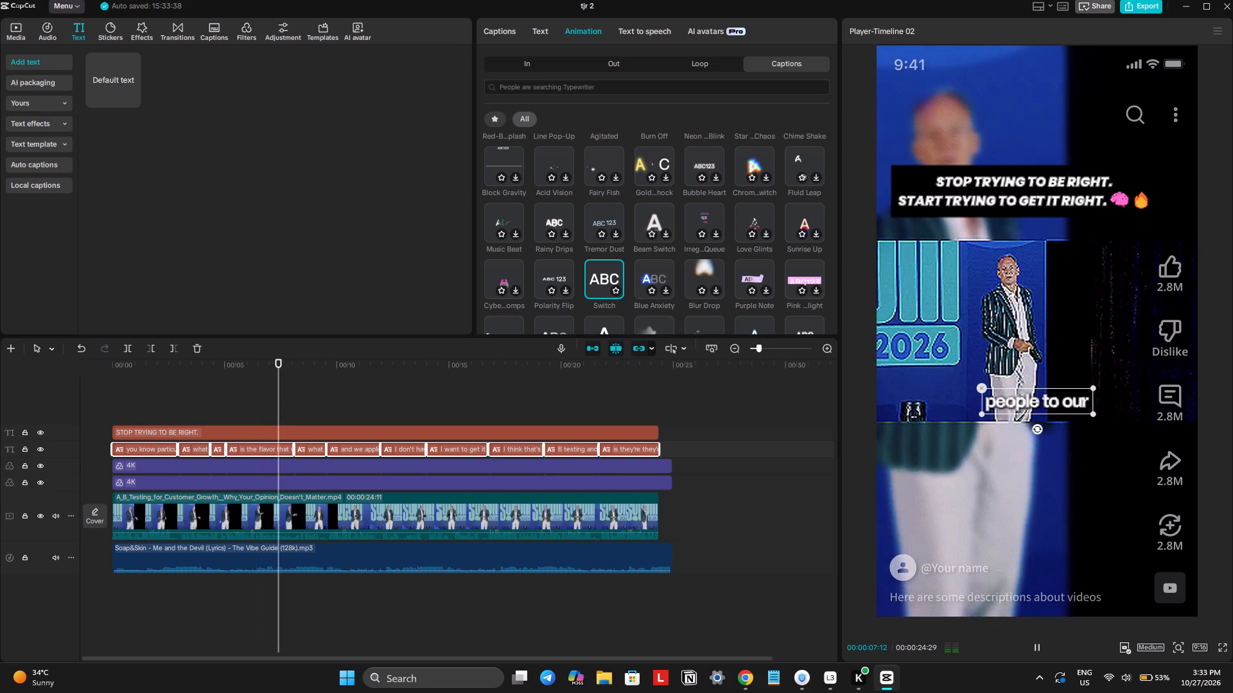
ctrl+scroll(501, 514, up, 4)
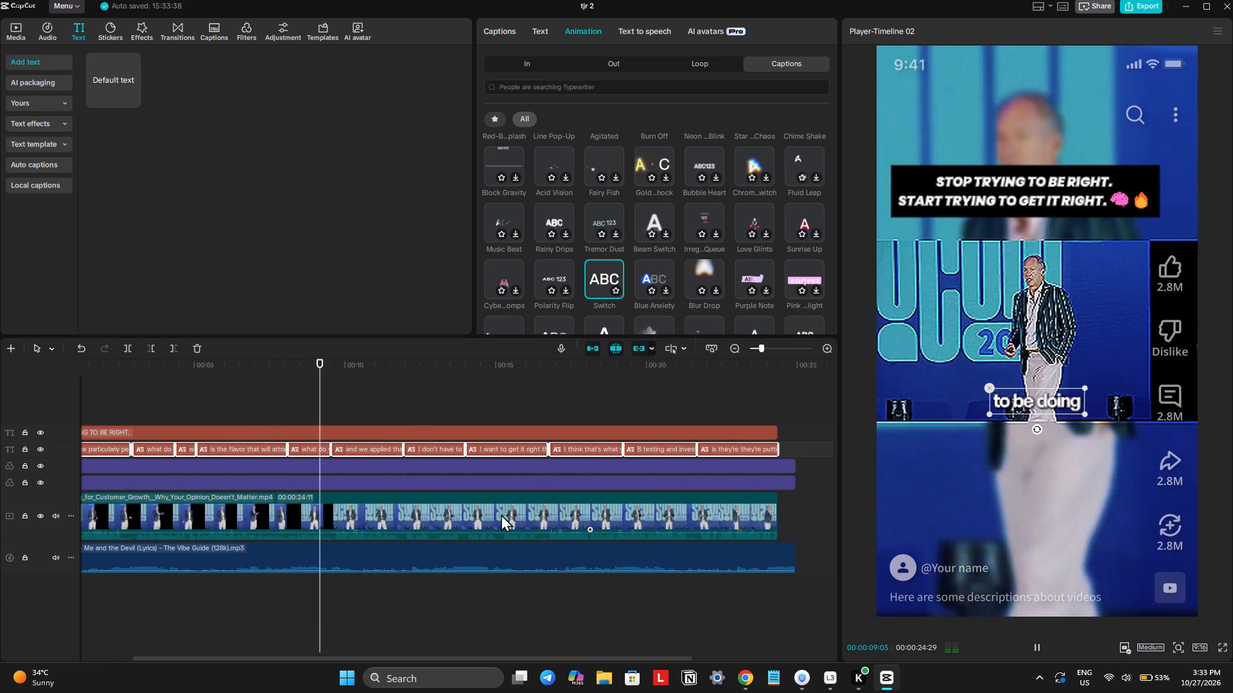
click(463, 510)
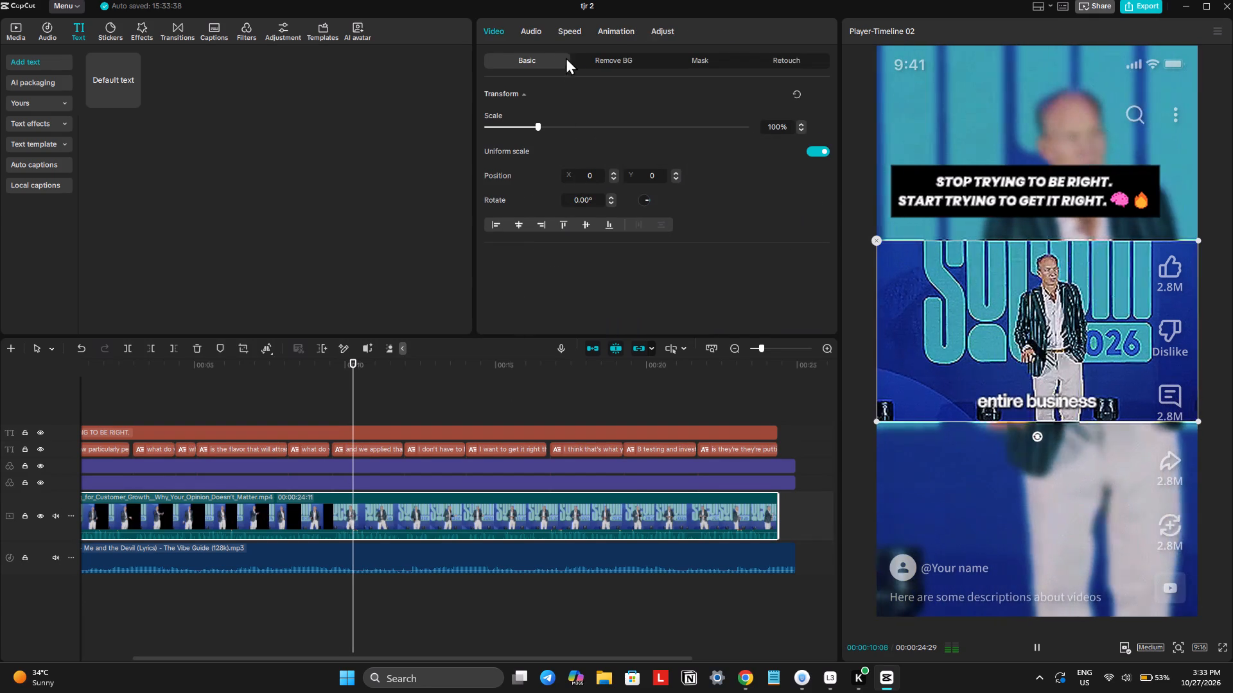
click(531, 37)
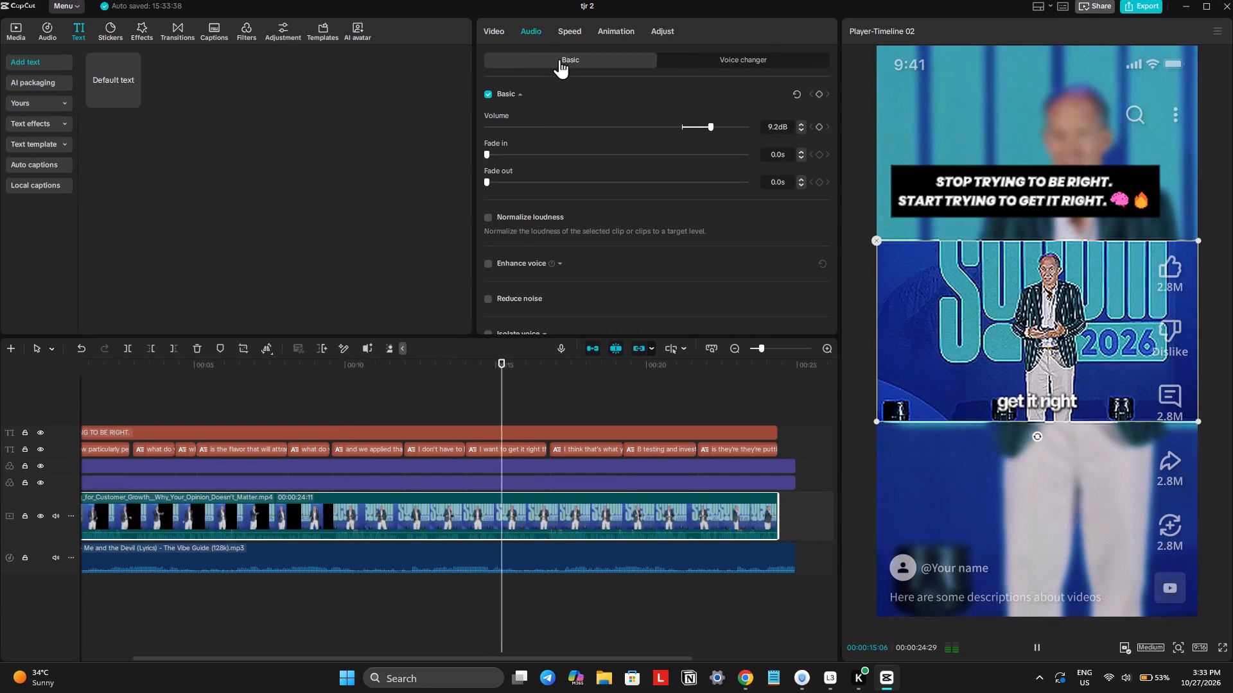
drag(714, 132, 756, 137)
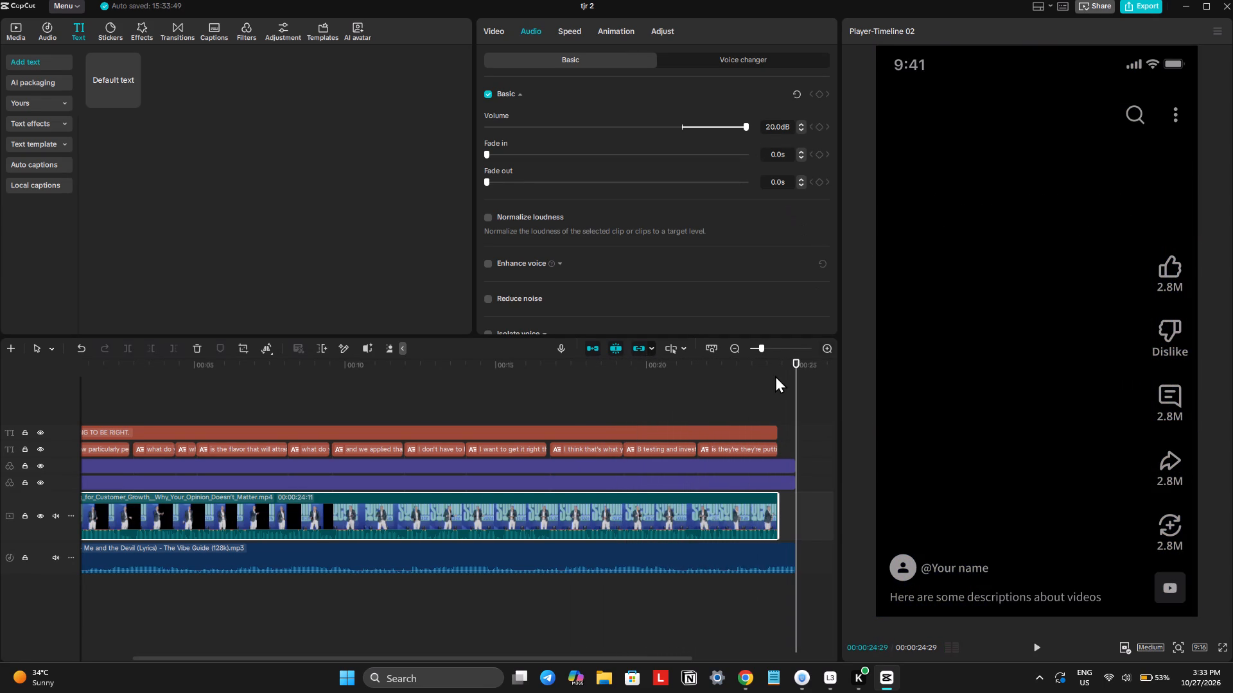
Trim the ends of all tracks to the end of the main video at 00:00:24:11.
click(775, 375)
key(ctrl+a)
text(w)
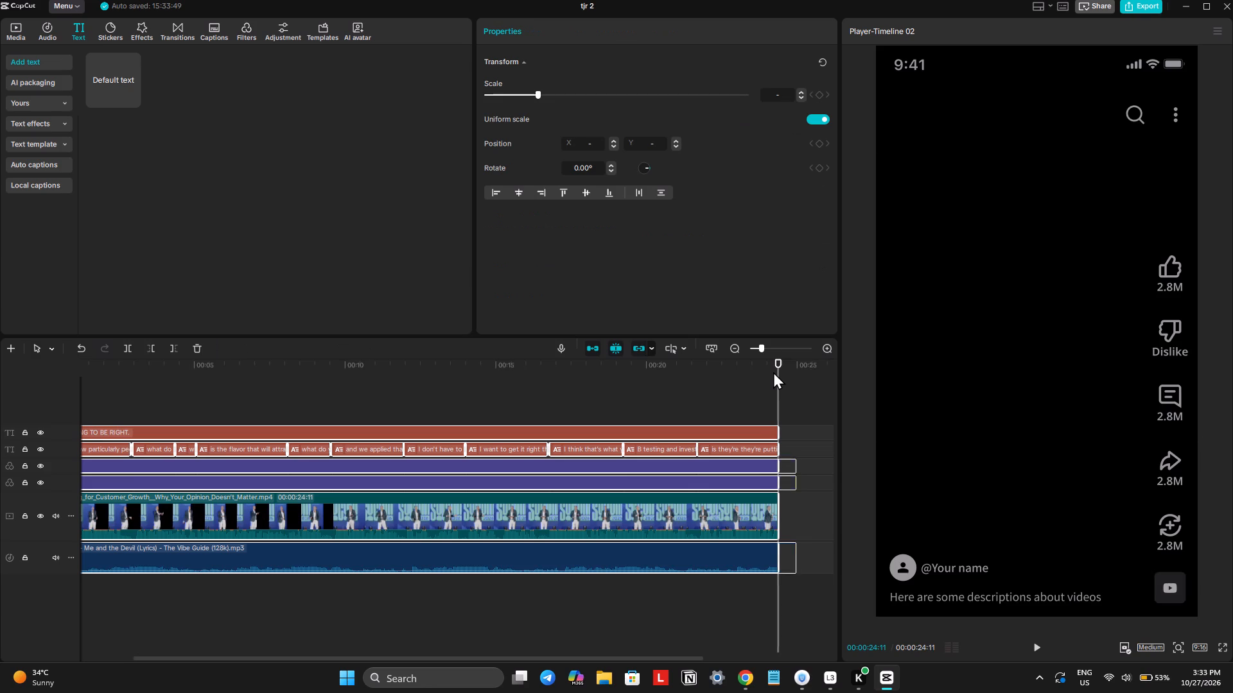
Review the playback and split the main video at 00:00:11:28 and 00:00:13:23 to isolate the "I don't have to be right who cares if I'm right" line.
key(space)
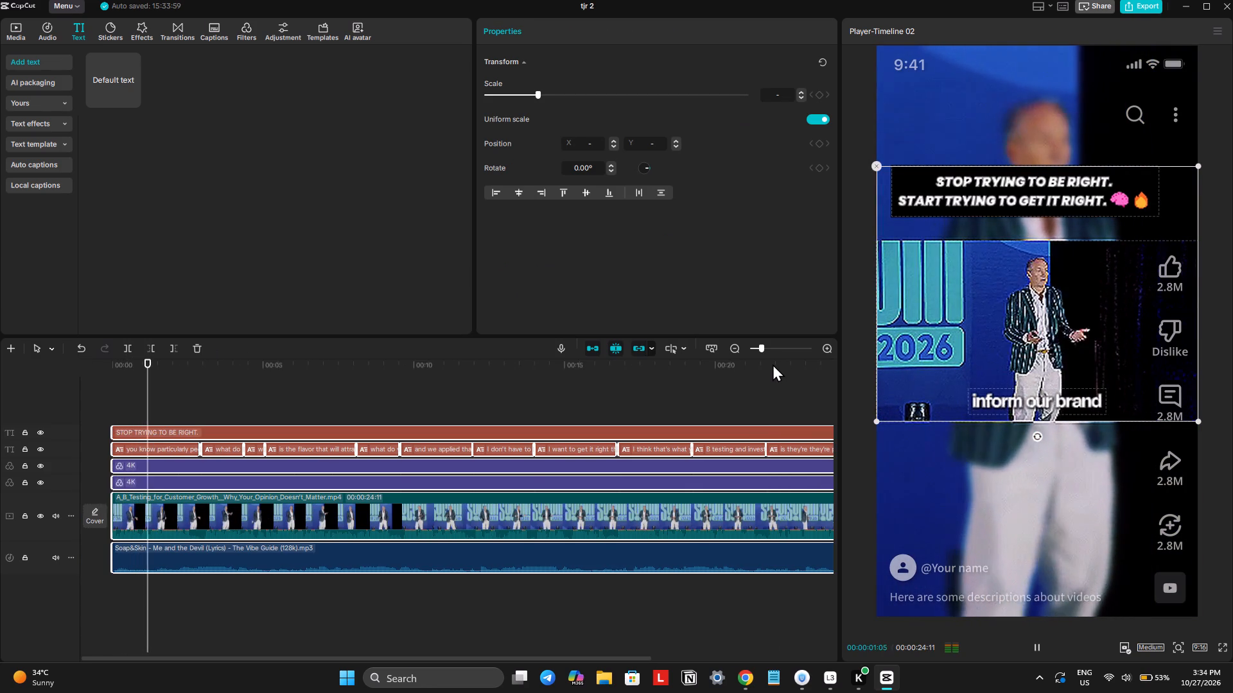
click(136, 391)
drag(136, 391, 88, 401)
key(space)
key(space)
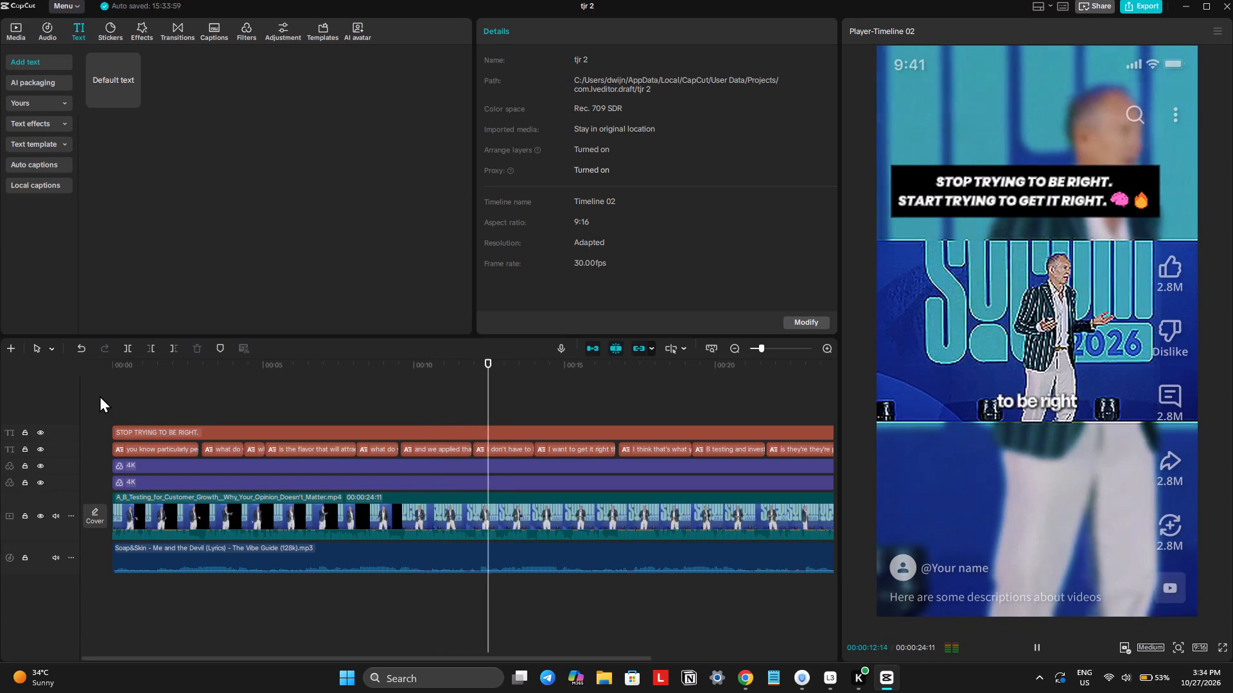
key(space)
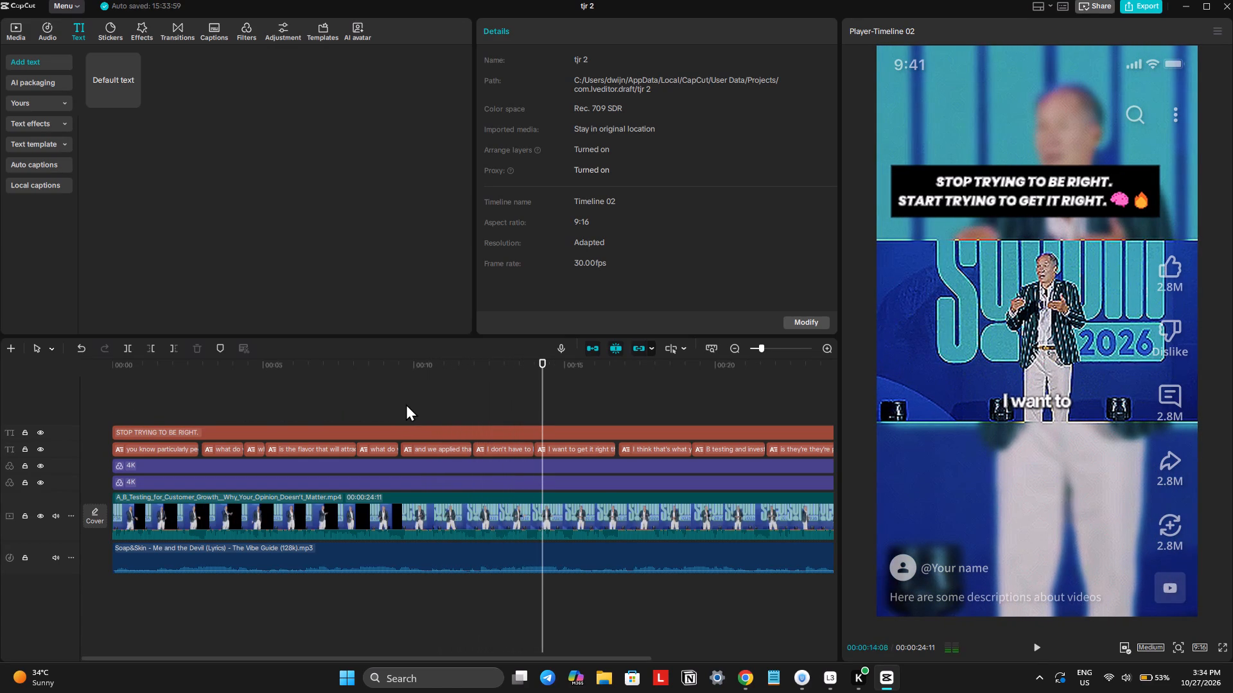
click(469, 400)
key(space)
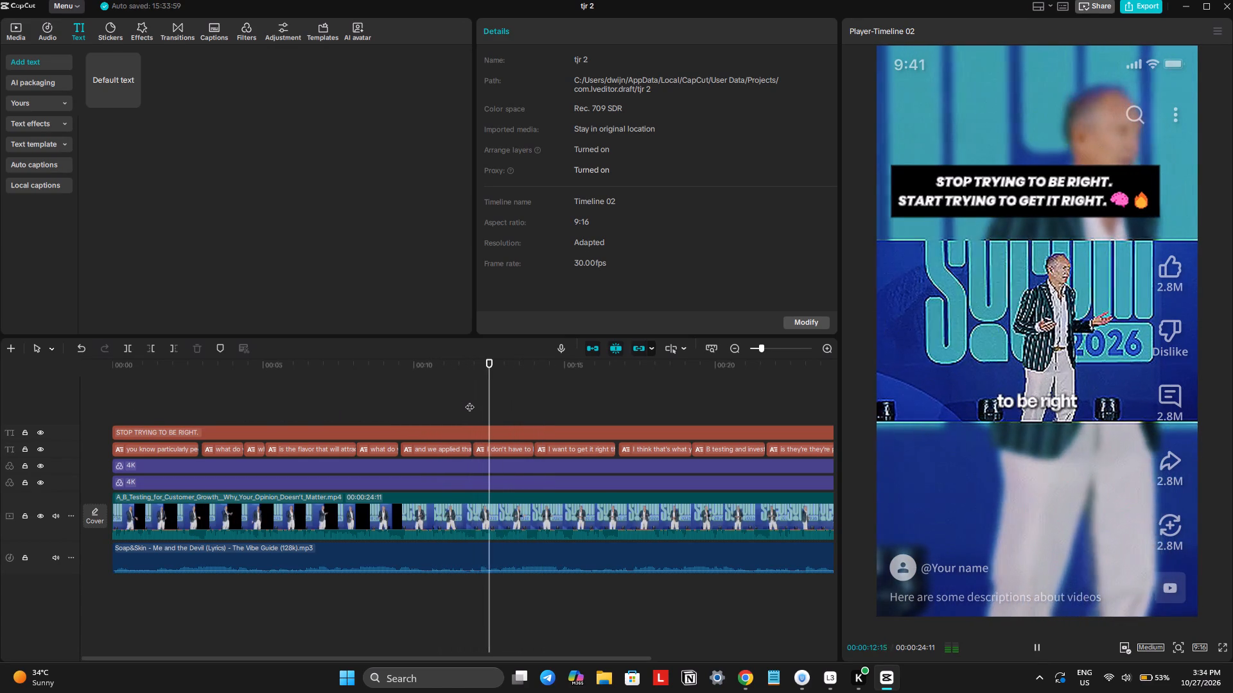
click(469, 400)
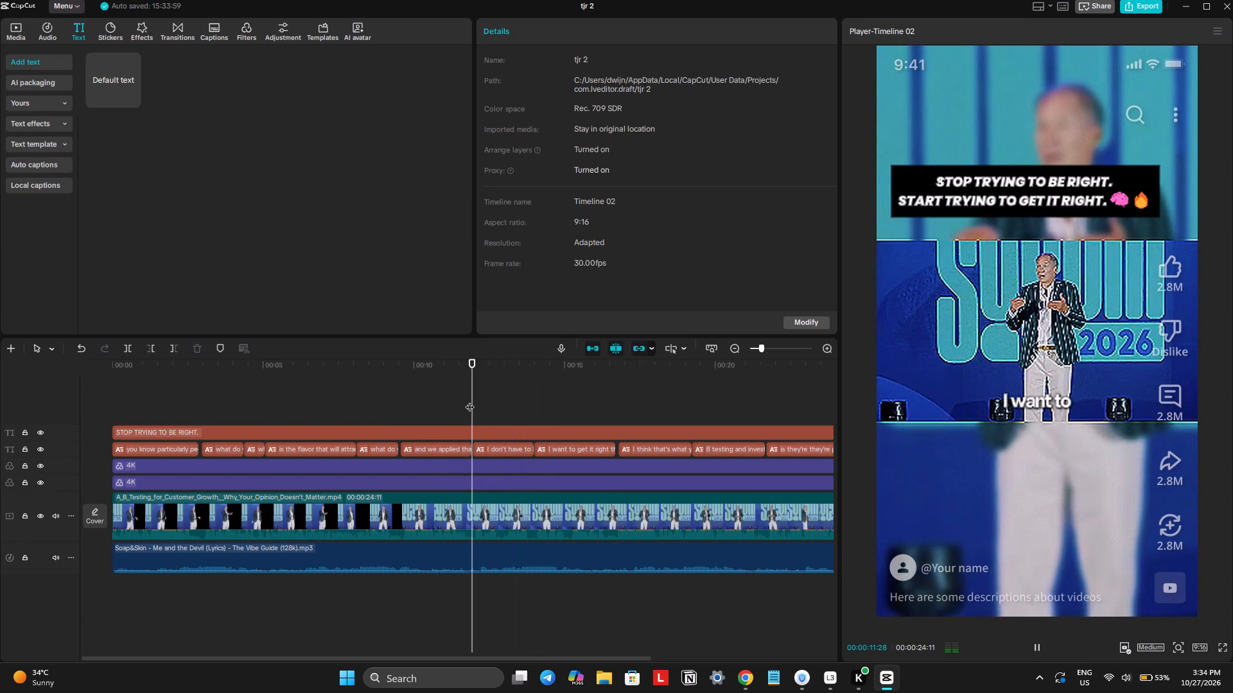
click(475, 515)
key(ctrl+b)
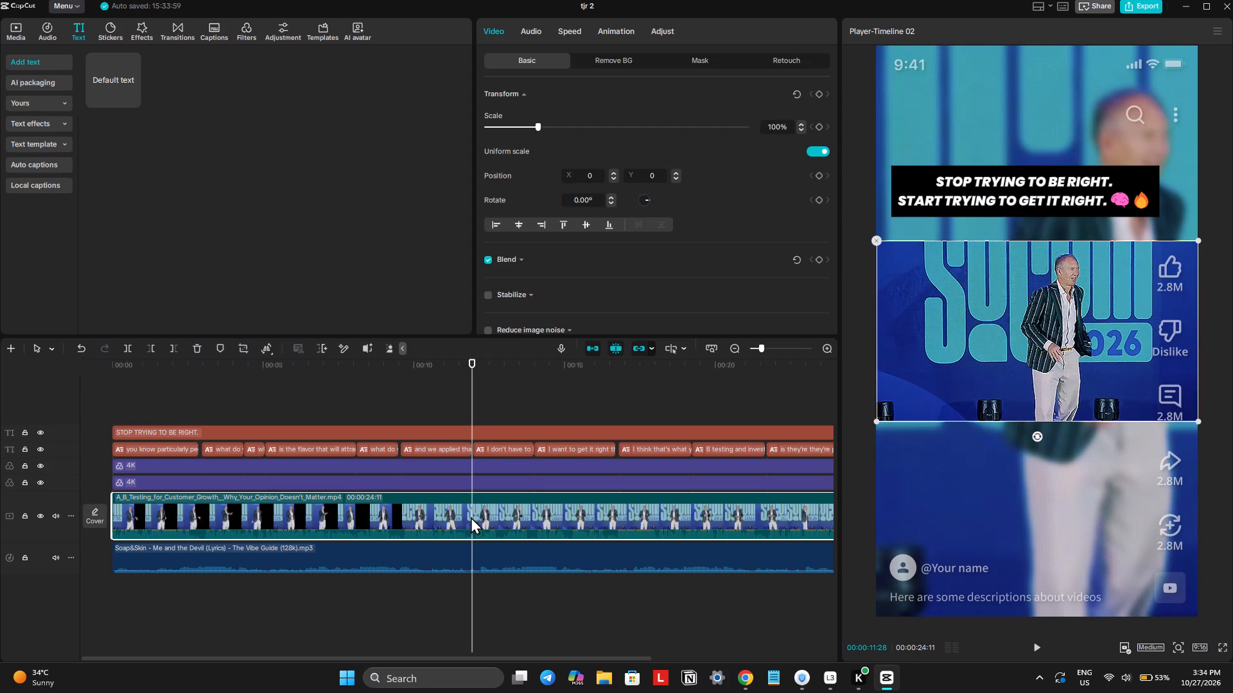
key(space)
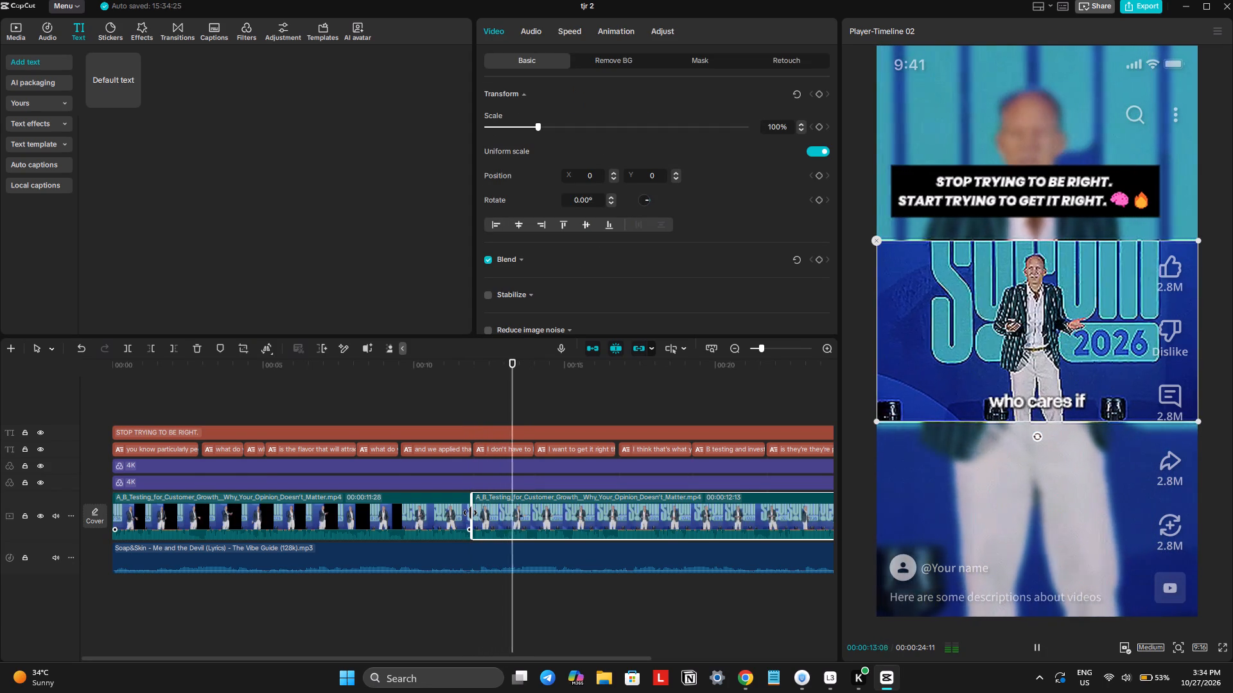
key(space)
key(ctrl+b)
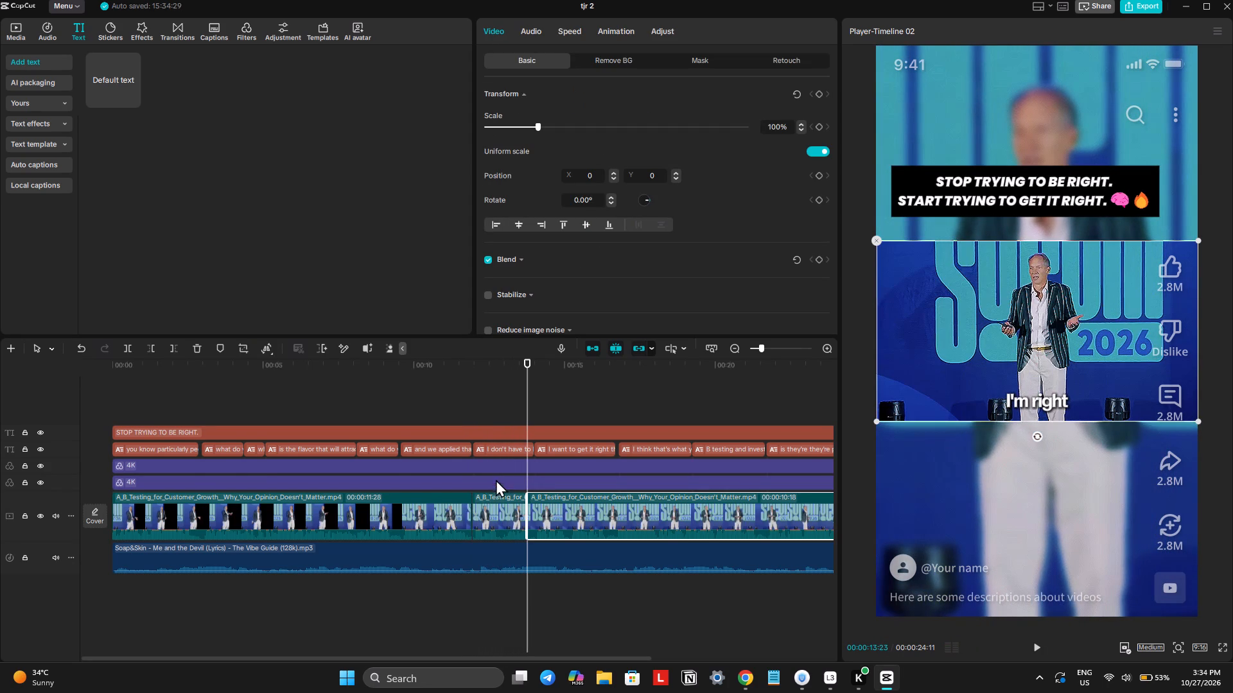
Duplicate the isolated clip and its caption, and insert the clip copy at the very start of the main video track.
click(500, 502)
key(ctrl+c)
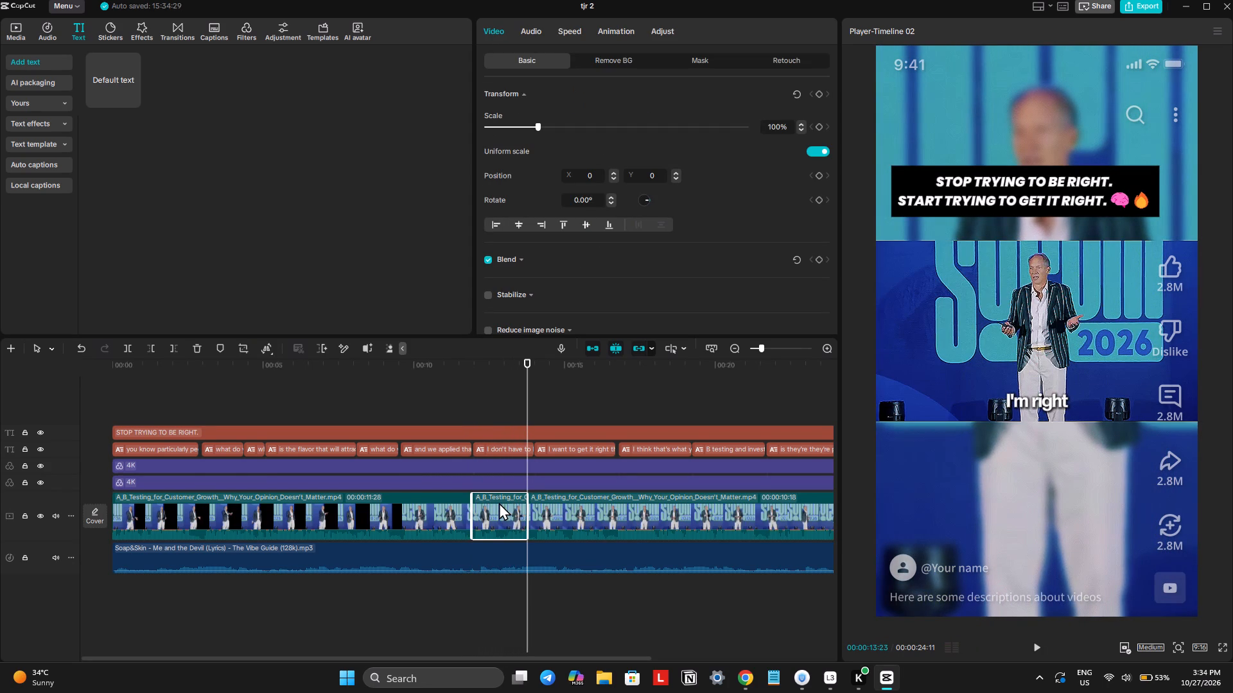
key(ctrl+v)
click(493, 434)
key(ctrl+c)
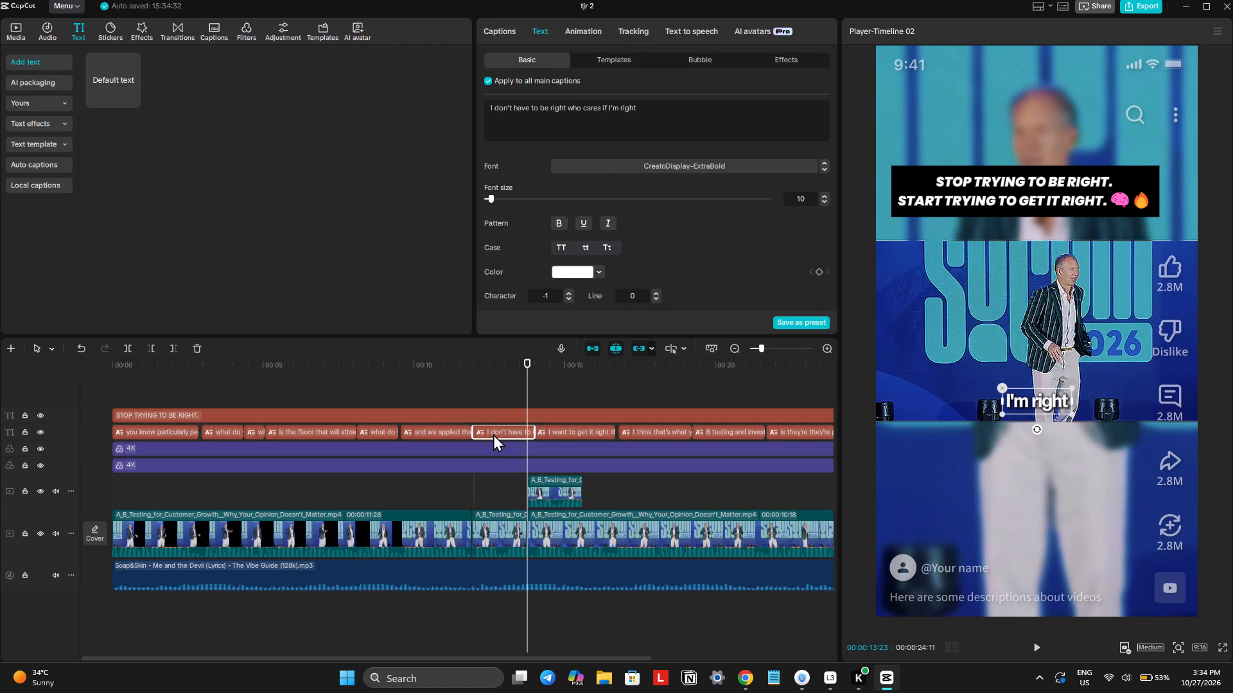
key(ctrl+v)
drag(543, 504, 152, 513)
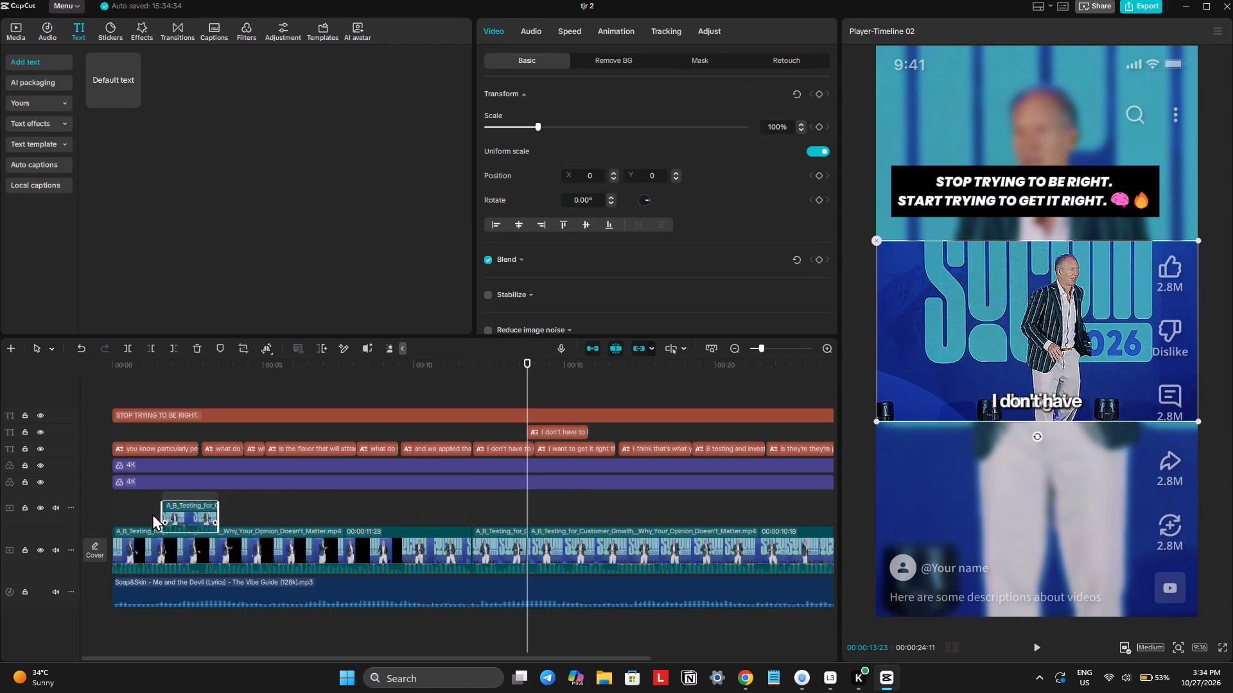
drag(152, 513, 107, 543)
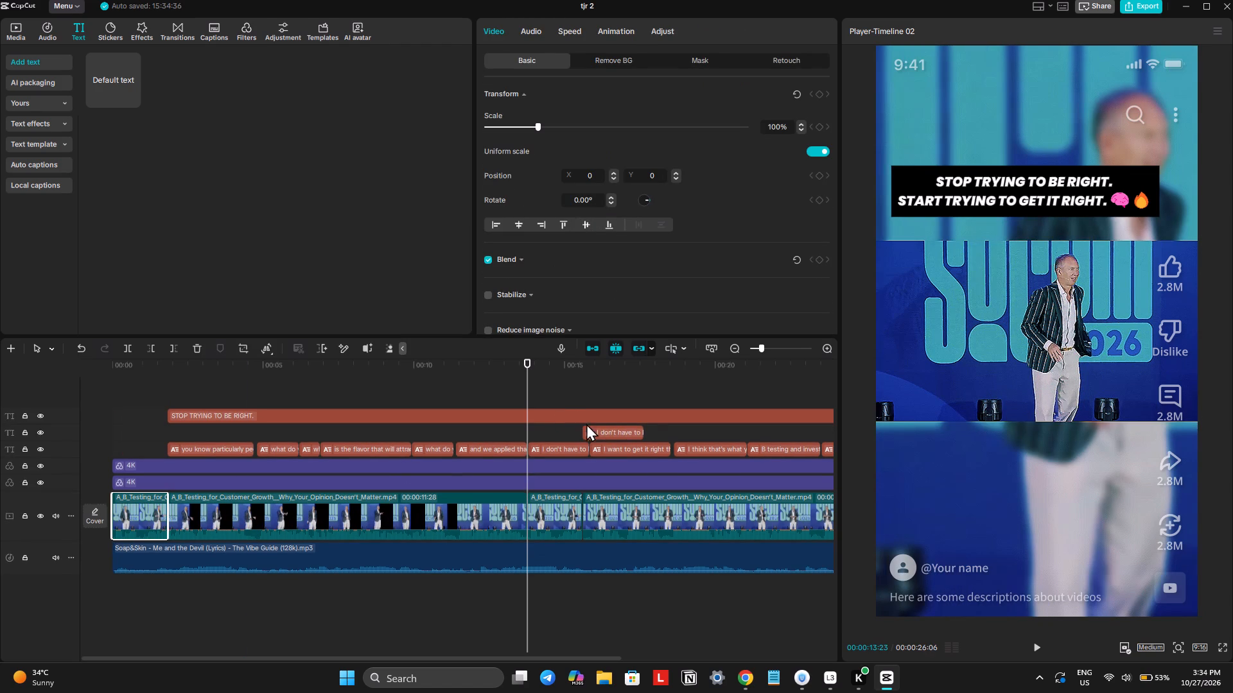
Move the duplicated "I don't have to be right" caption to the start of the timeline, over the new opening clip.
click(588, 430)
drag(599, 432, 101, 451)
click(148, 431)
Extend the "STOP TRYING TO BE RIGHT" hook text back to the timeline start and preview the new opening.
click(173, 416)
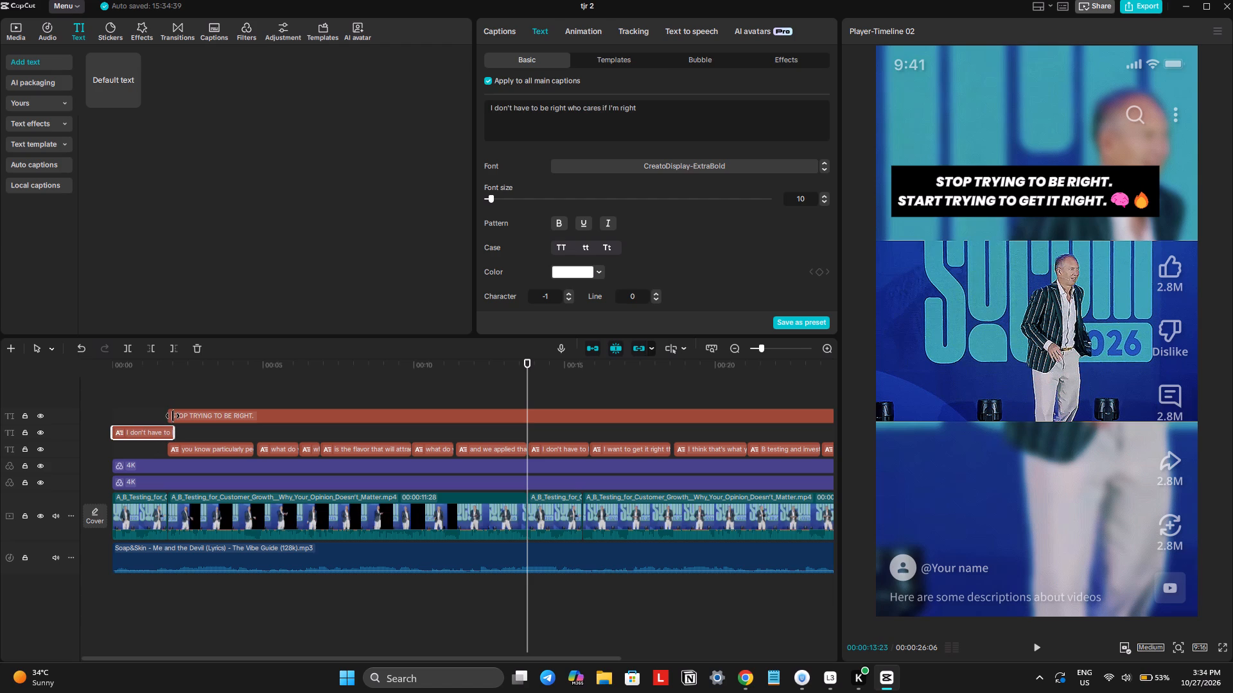
drag(167, 415, 92, 414)
drag(136, 372, 83, 374)
key(space)
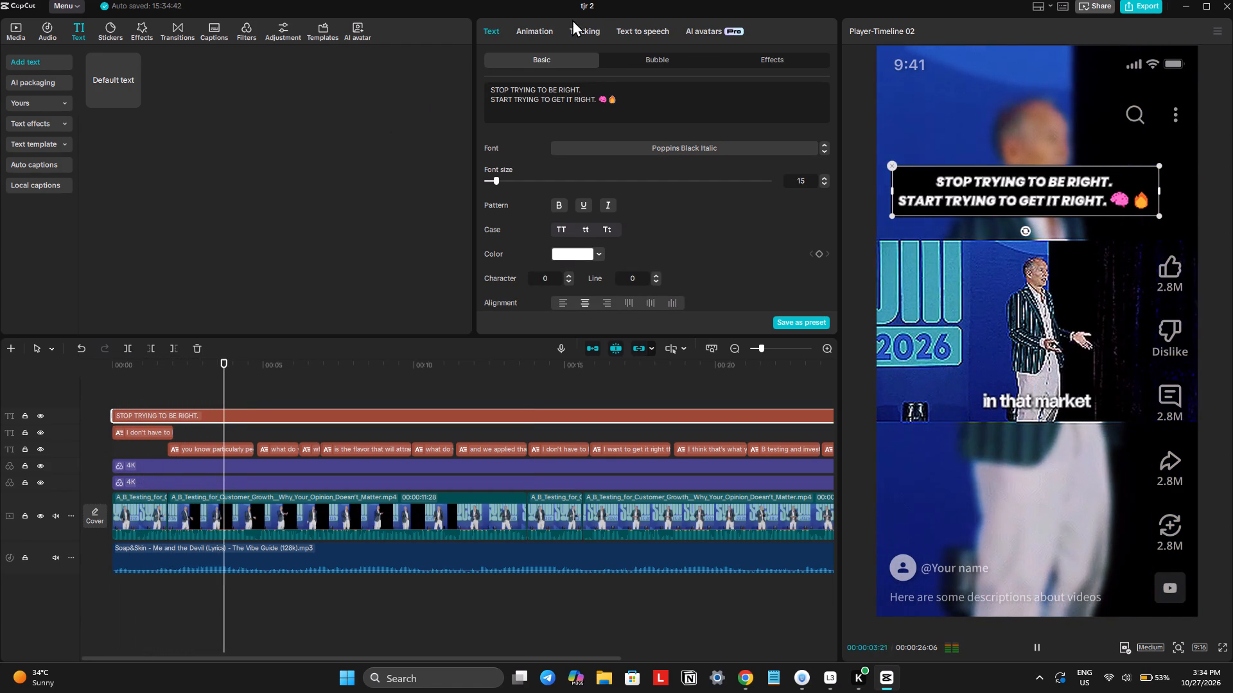
key(space)
Rename the project as sc1.
drag(583, 6, 602, 6)
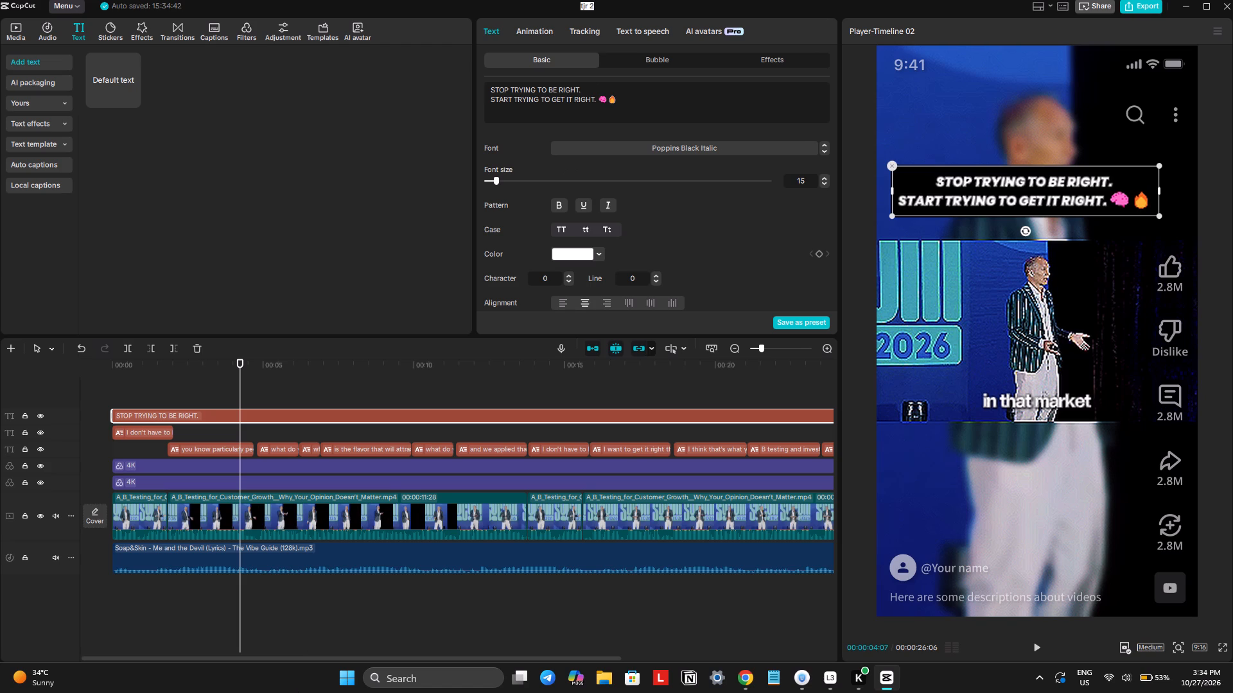
text(sc)
key(1)
key(Return)
Export the short as sc1 in 1080P, H.264 mp4 at 30fps.
click(1135, 6)
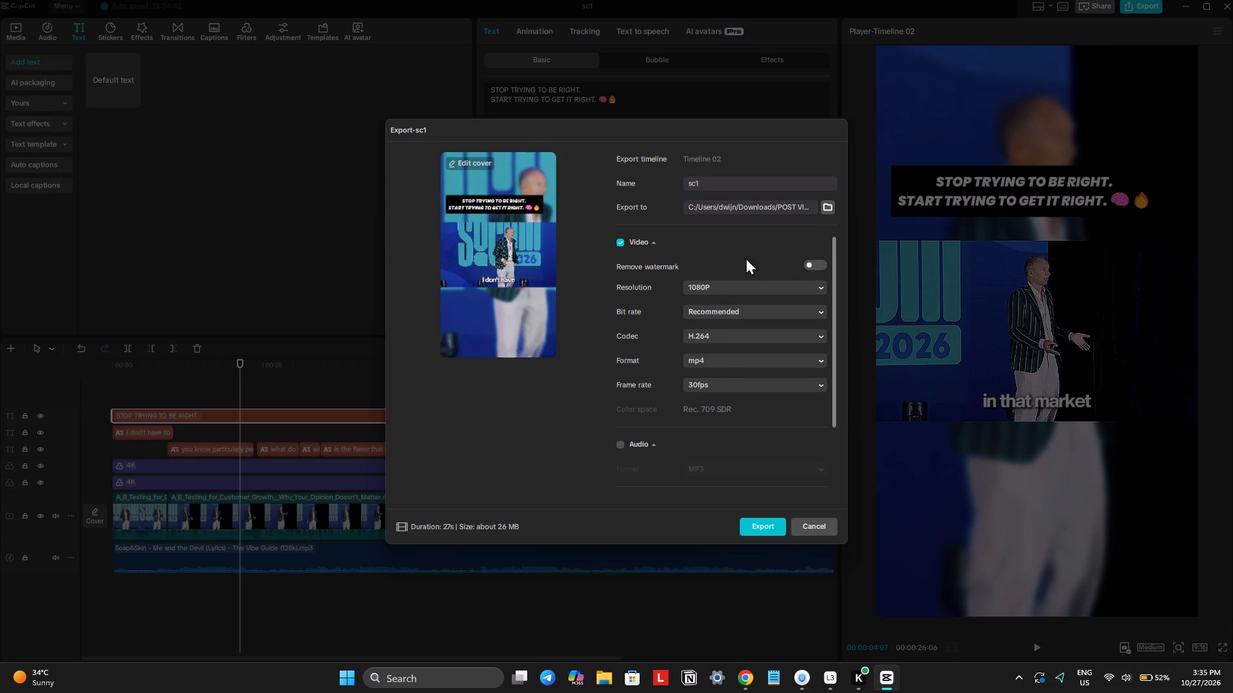
click(771, 513)
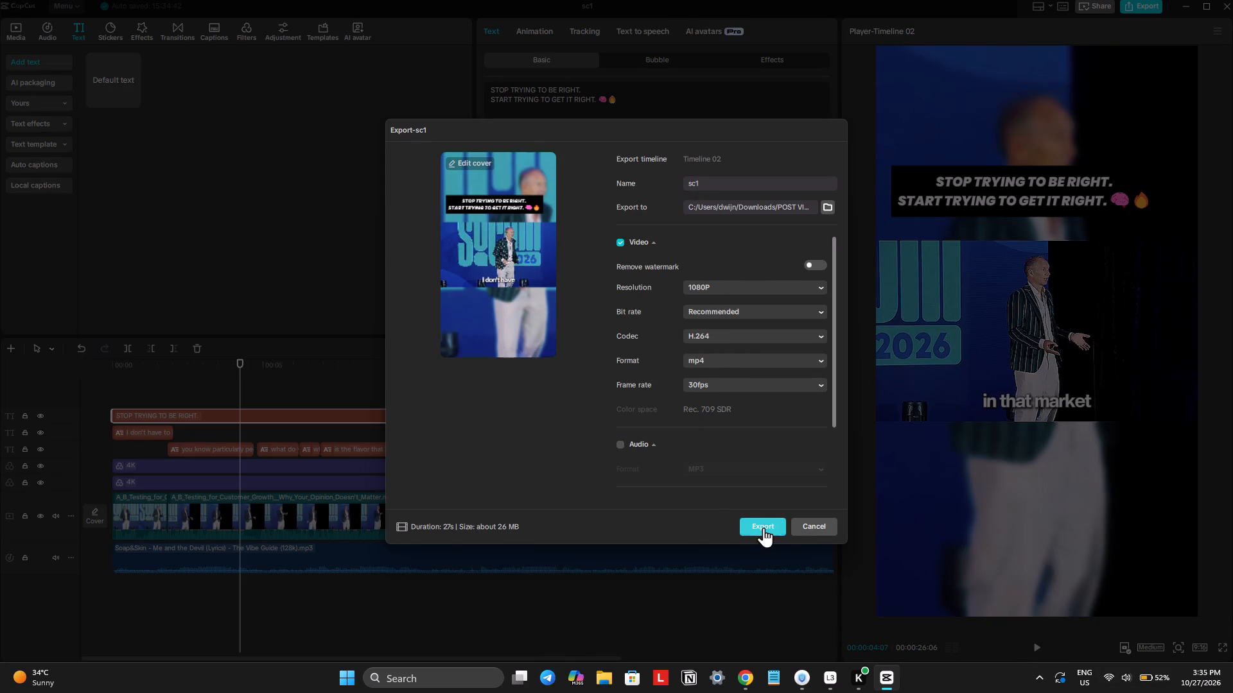
click(764, 529)
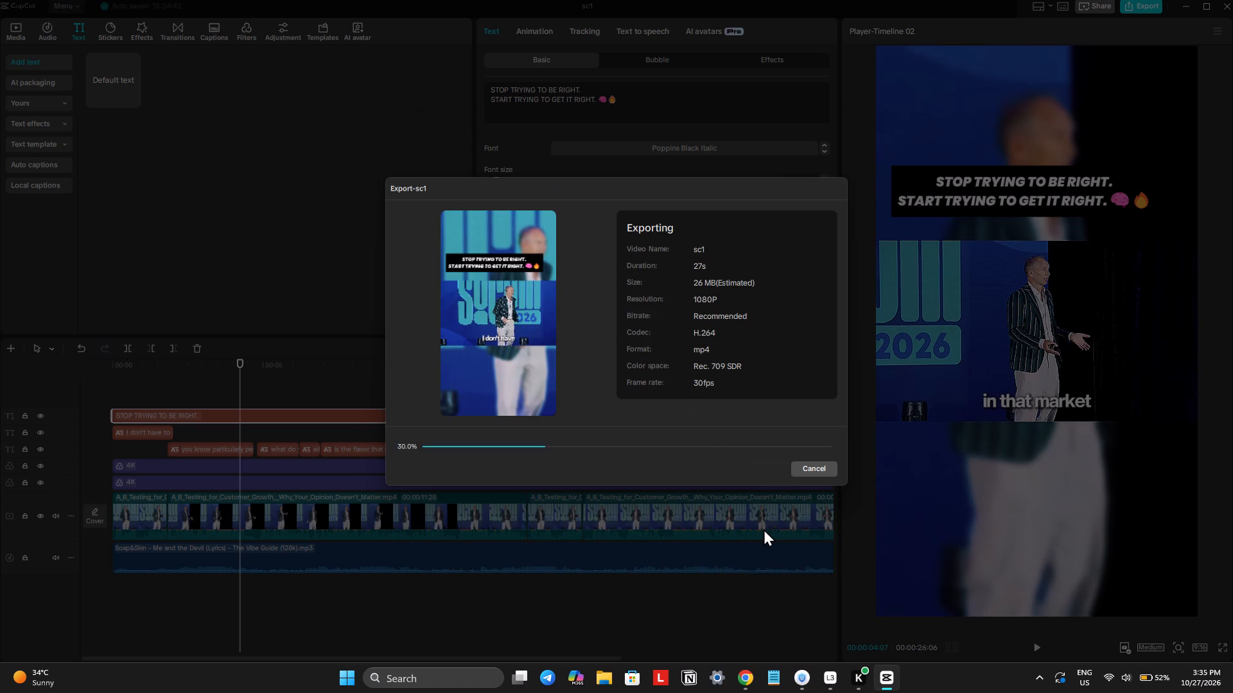
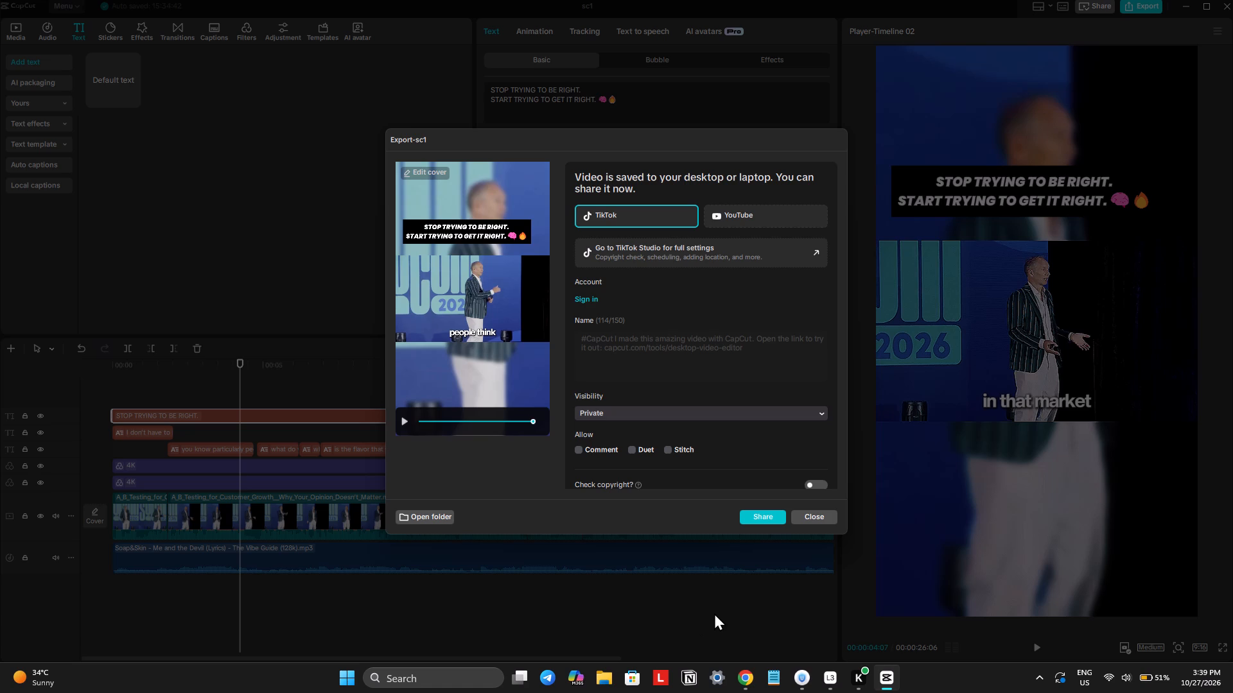
Close the export summary and delete the A_B_Testing video from the project media, including its use in the timeline.
click(821, 523)
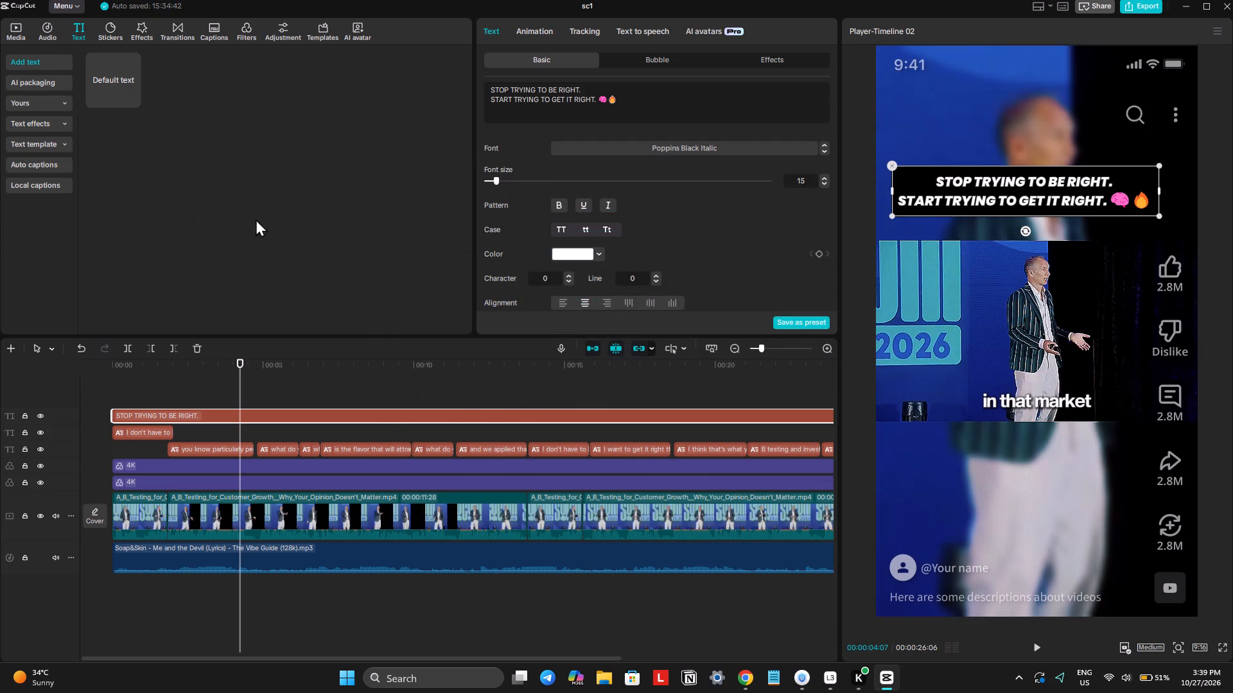
click(18, 36)
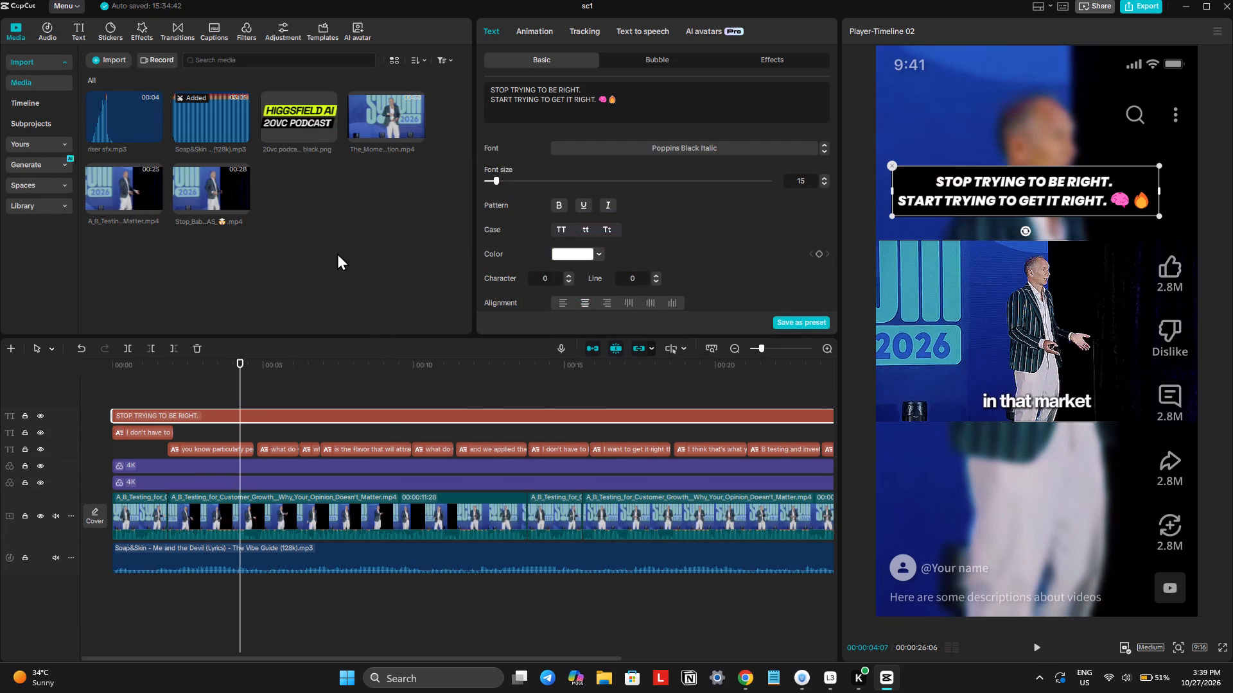
drag(119, 234, 116, 192)
key(Delete)
key(Return)
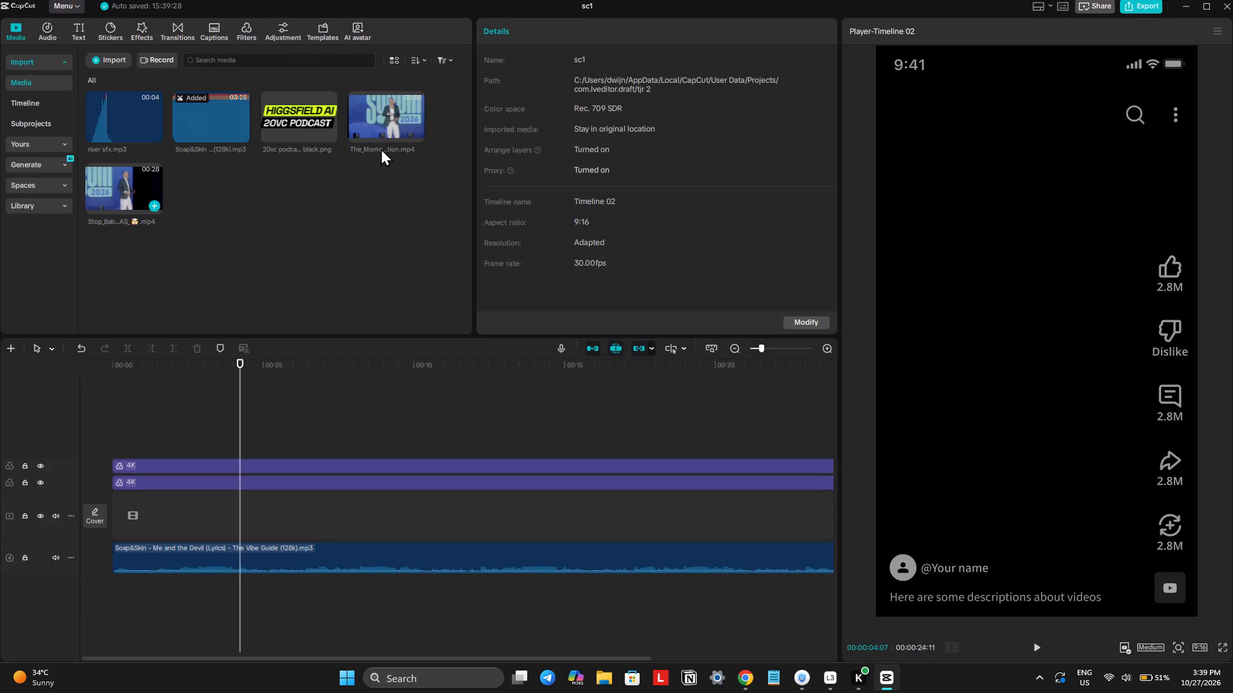
Place the "The_Moment_a_Brand_Lost_Me" video on the empty main track from the timeline start and return the playhead to 0.
drag(372, 124, 71, 511)
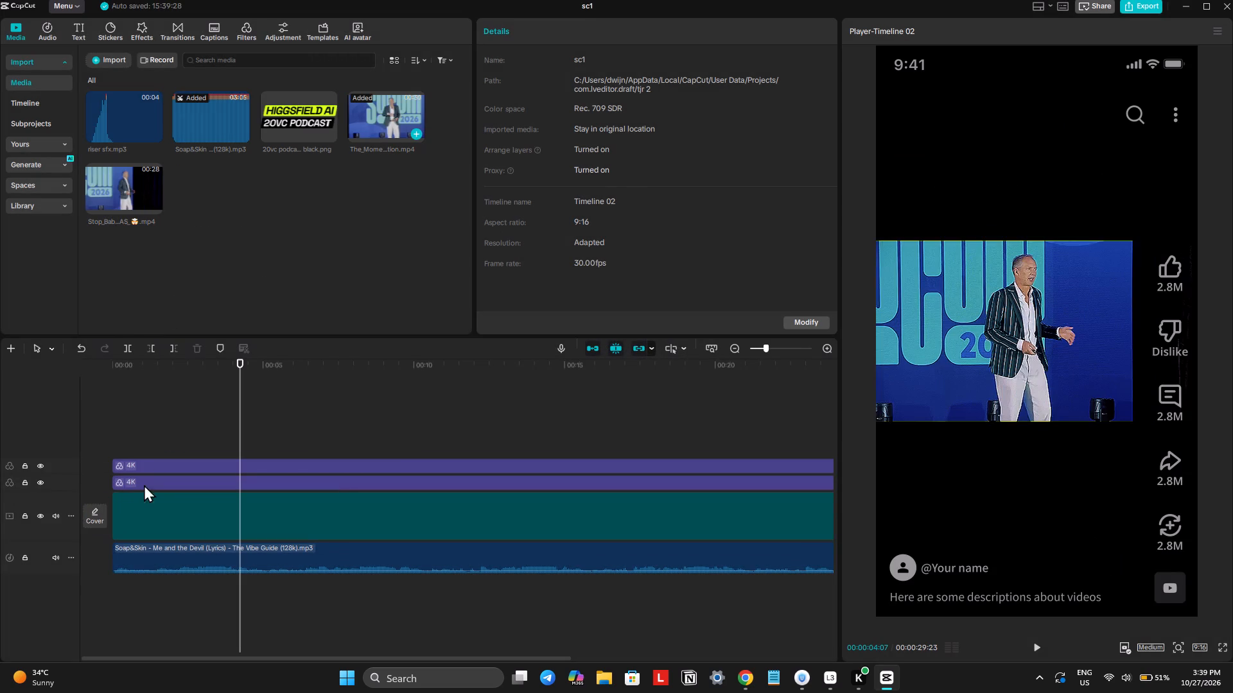
drag(211, 371, 42, 395)
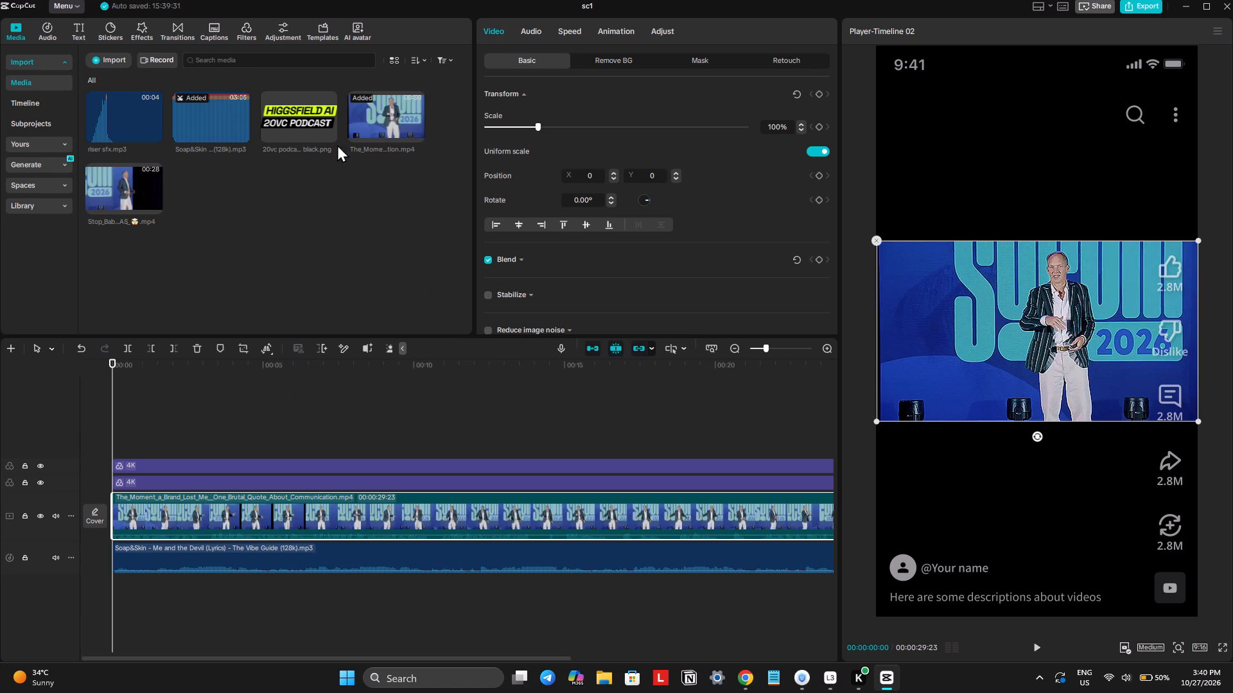
Generate auto captions for the new clip with the spoken language on Auto detect.
click(209, 29)
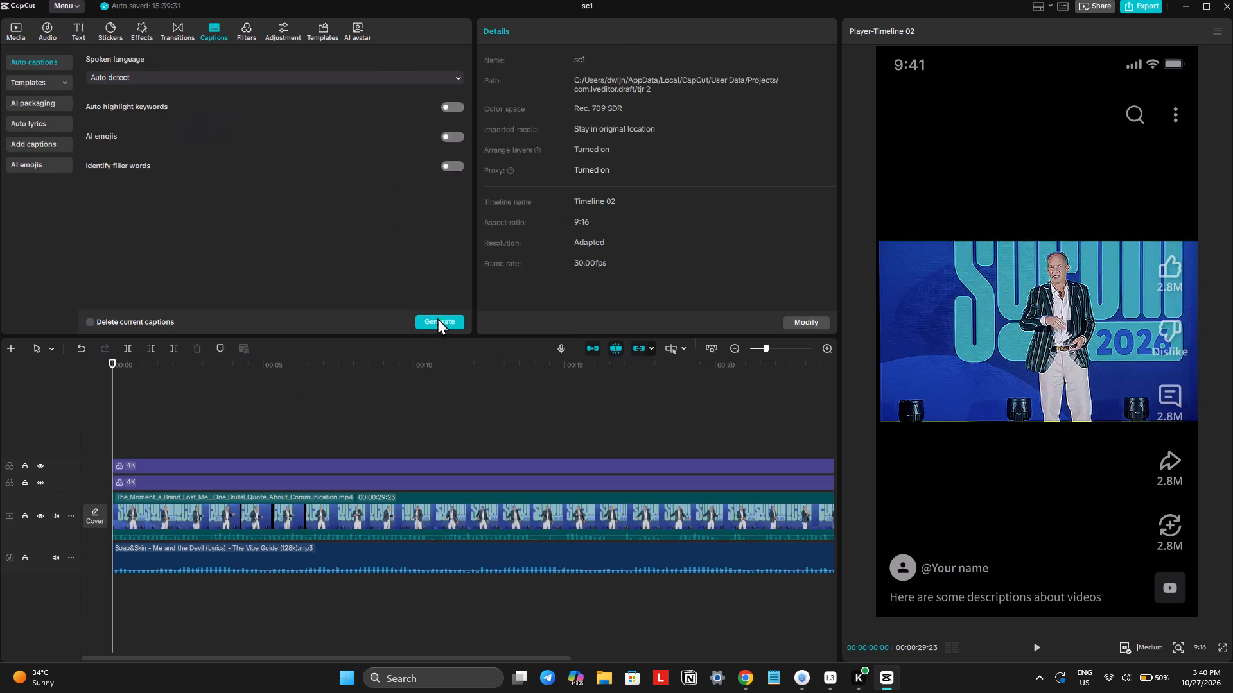
click(441, 328)
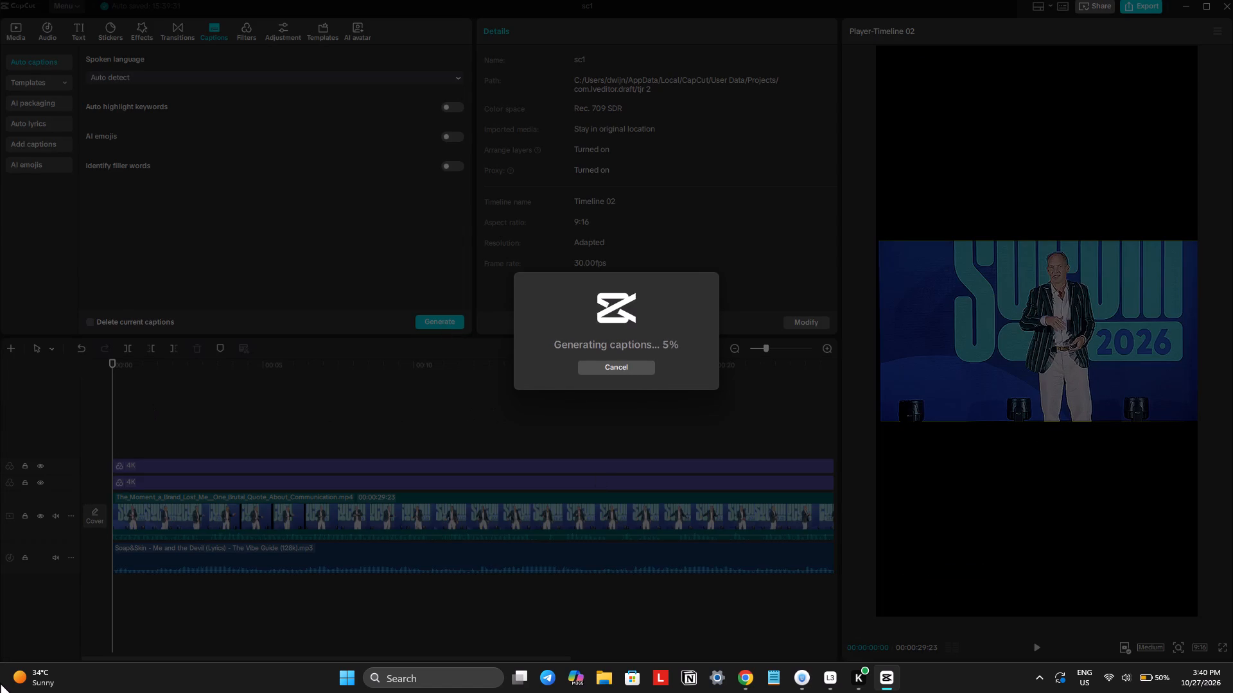
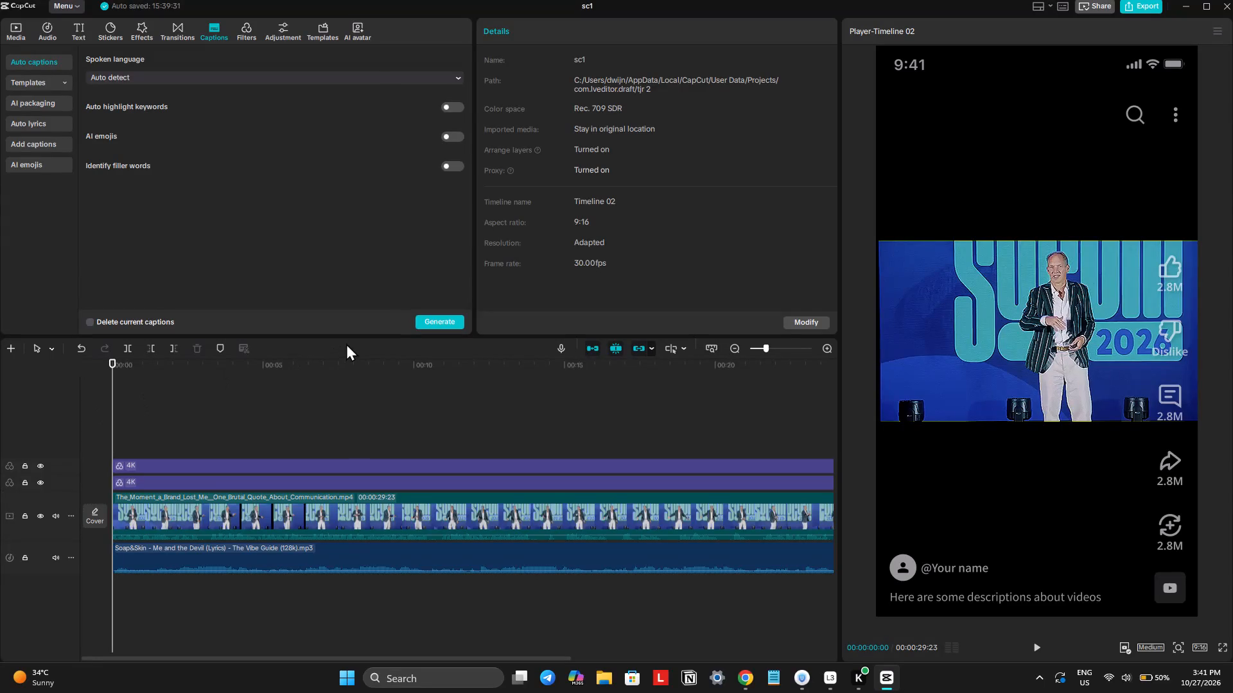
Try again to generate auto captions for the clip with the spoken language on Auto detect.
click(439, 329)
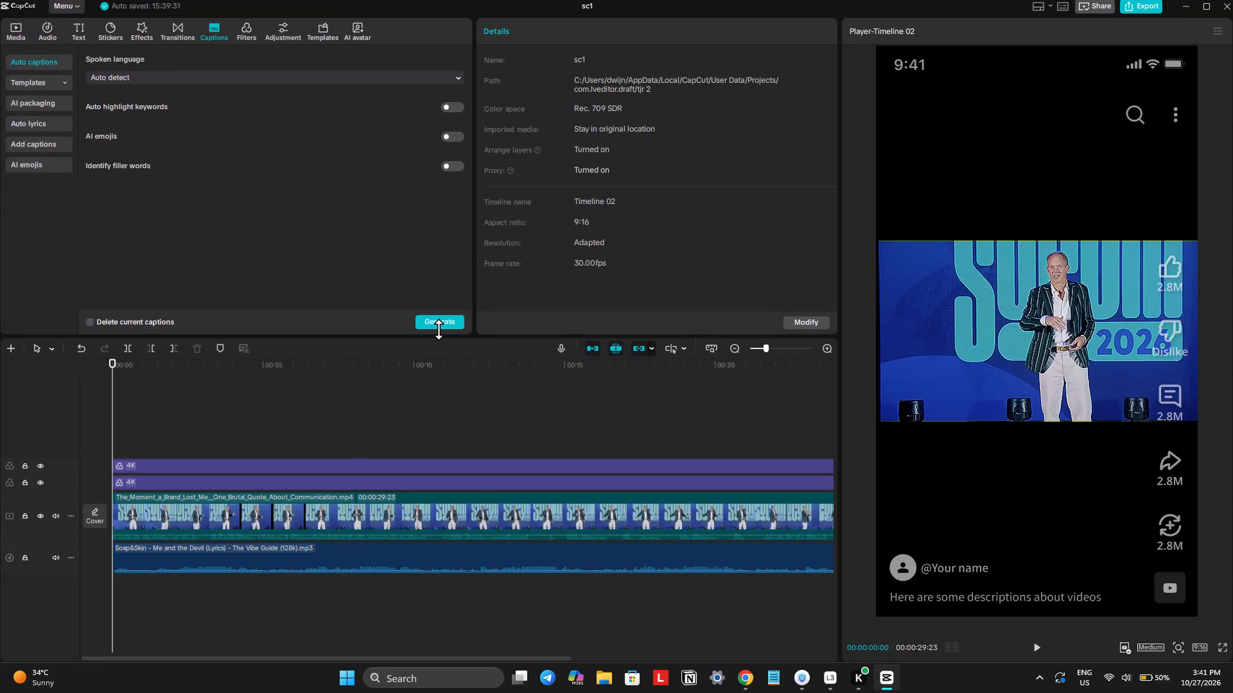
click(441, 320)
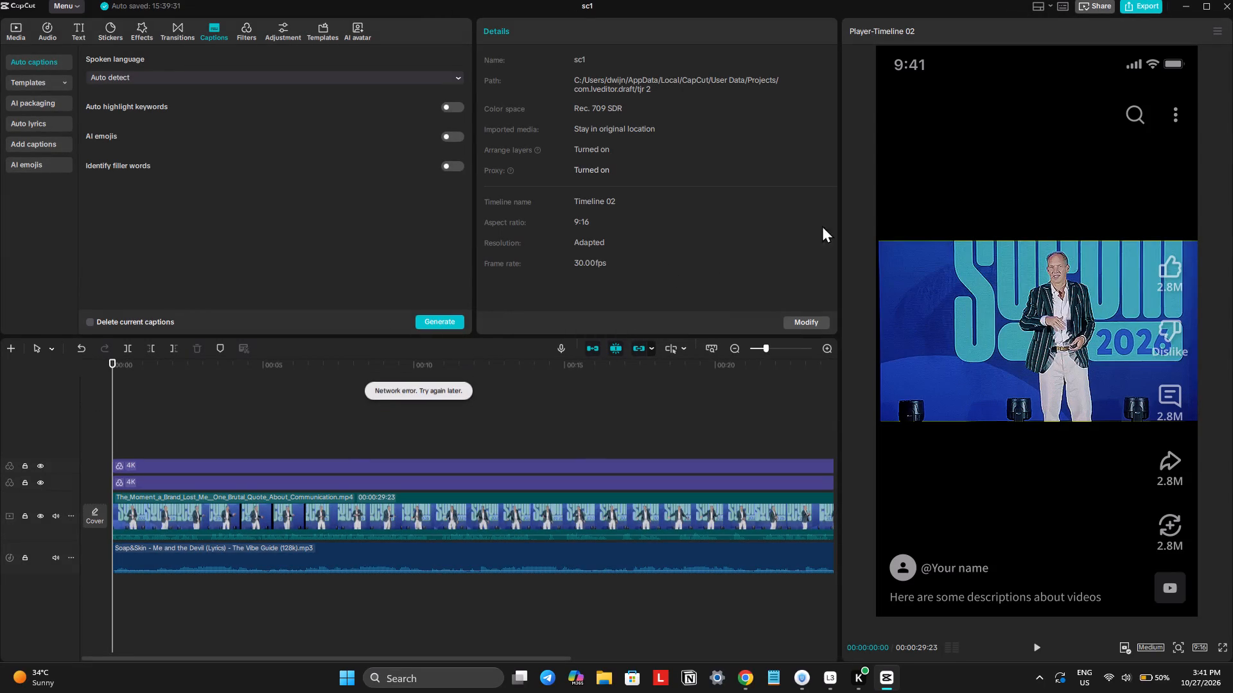
Close the sc1 project and exit CapCut.
click(1221, 0)
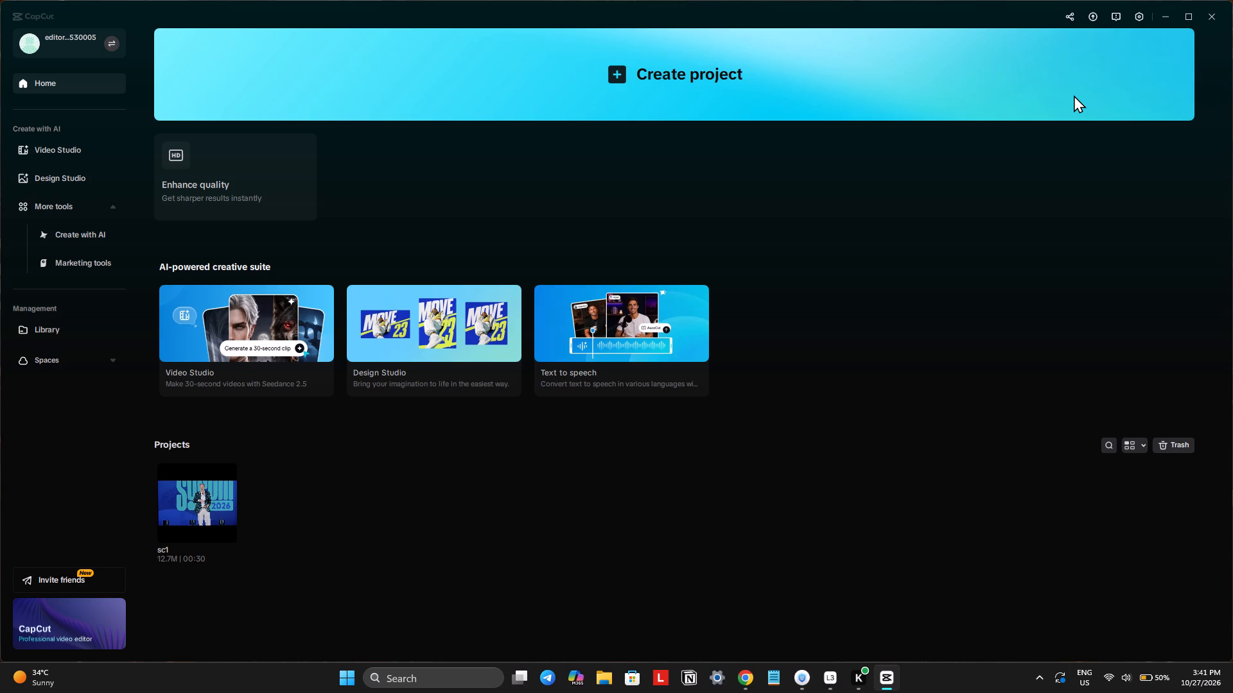
click(1206, 18)
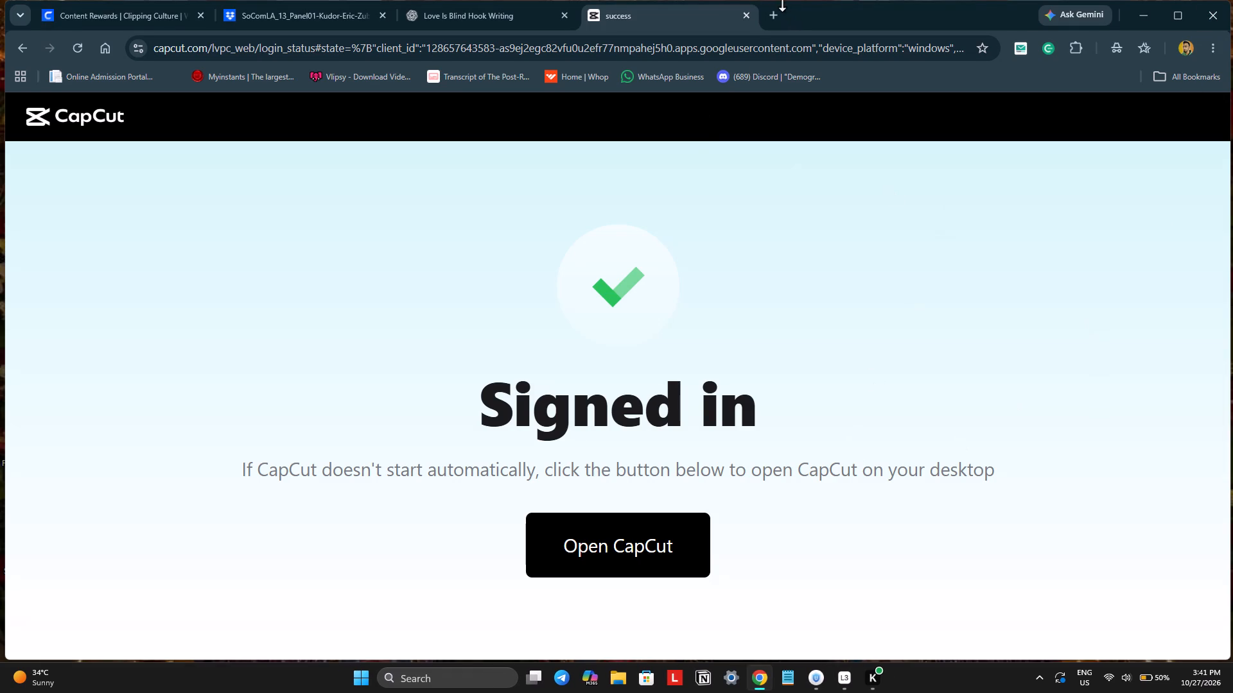
Close the CapCut sign-in success page in Chrome and minimize the browser.
click(751, 15)
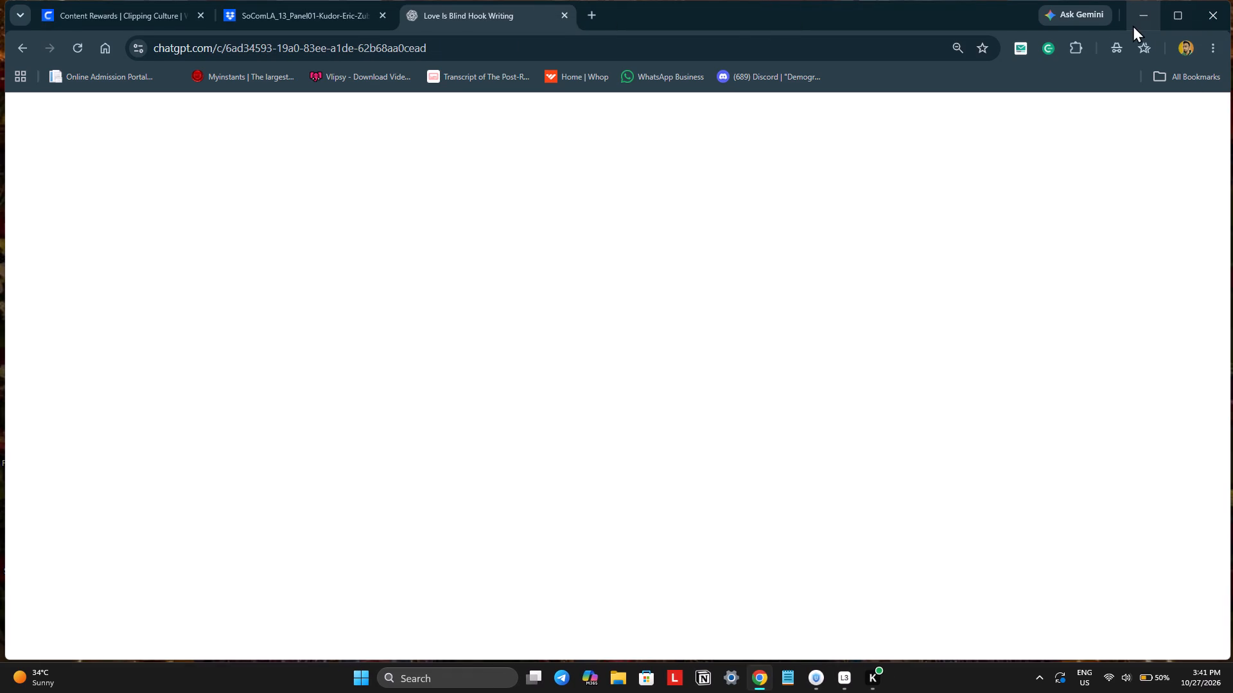
click(1139, 18)
Switch to UrbanVPN and connect to the Australia server.
click(515, 405)
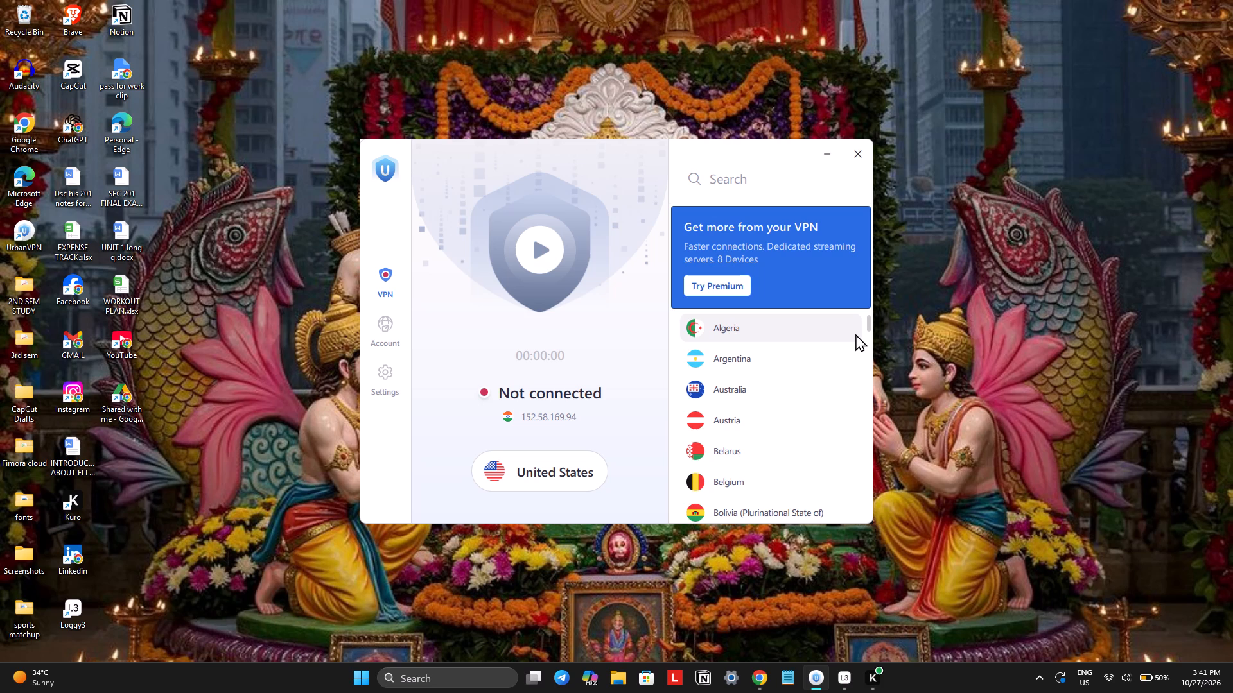
click(700, 391)
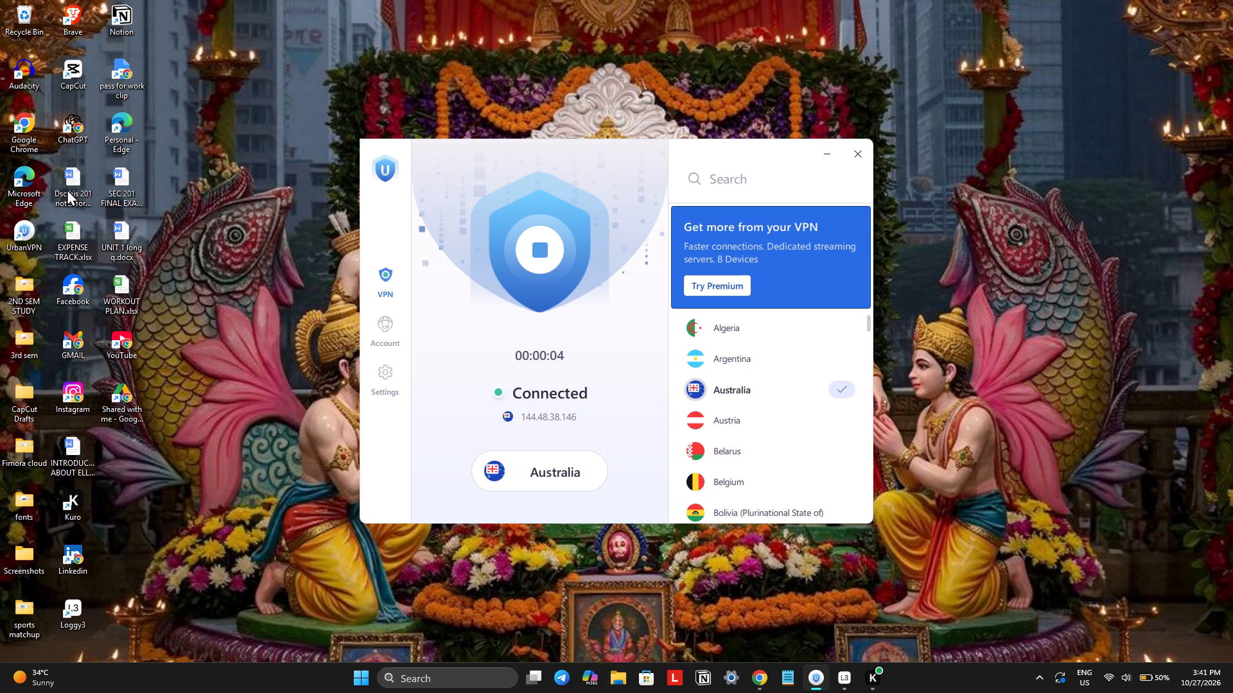
Relaunch CapCut from the desktop and reopen the sc1 project.
double_click(76, 69)
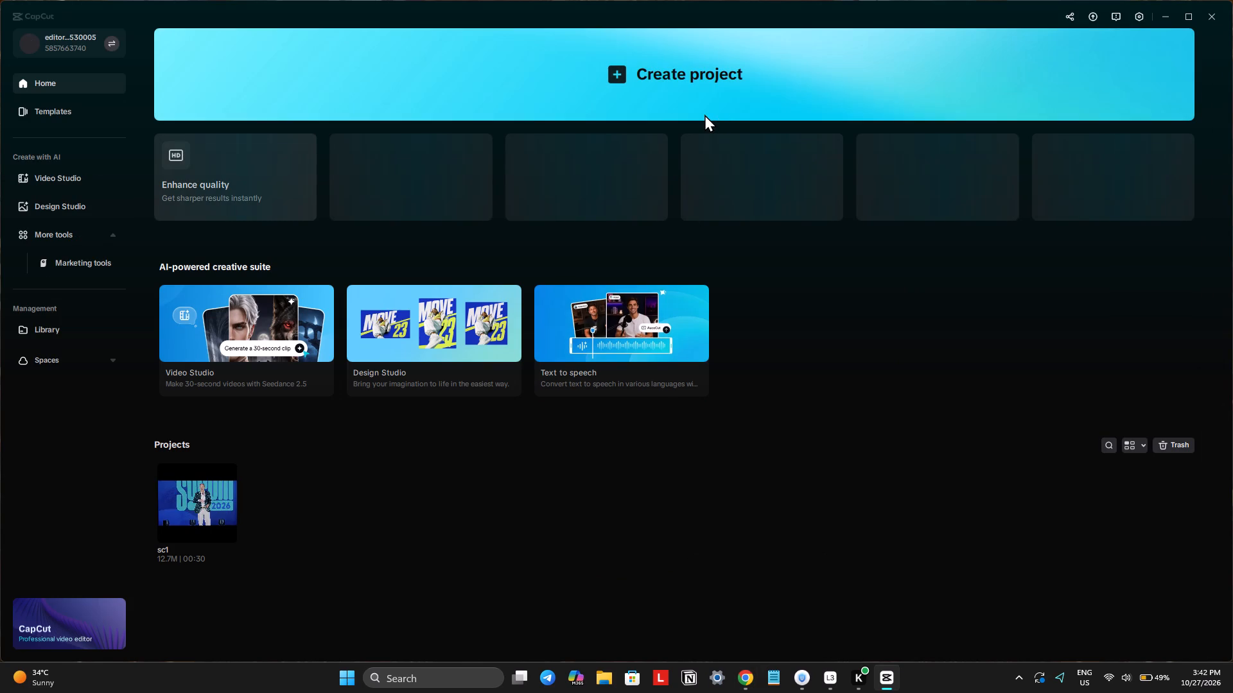
click(189, 495)
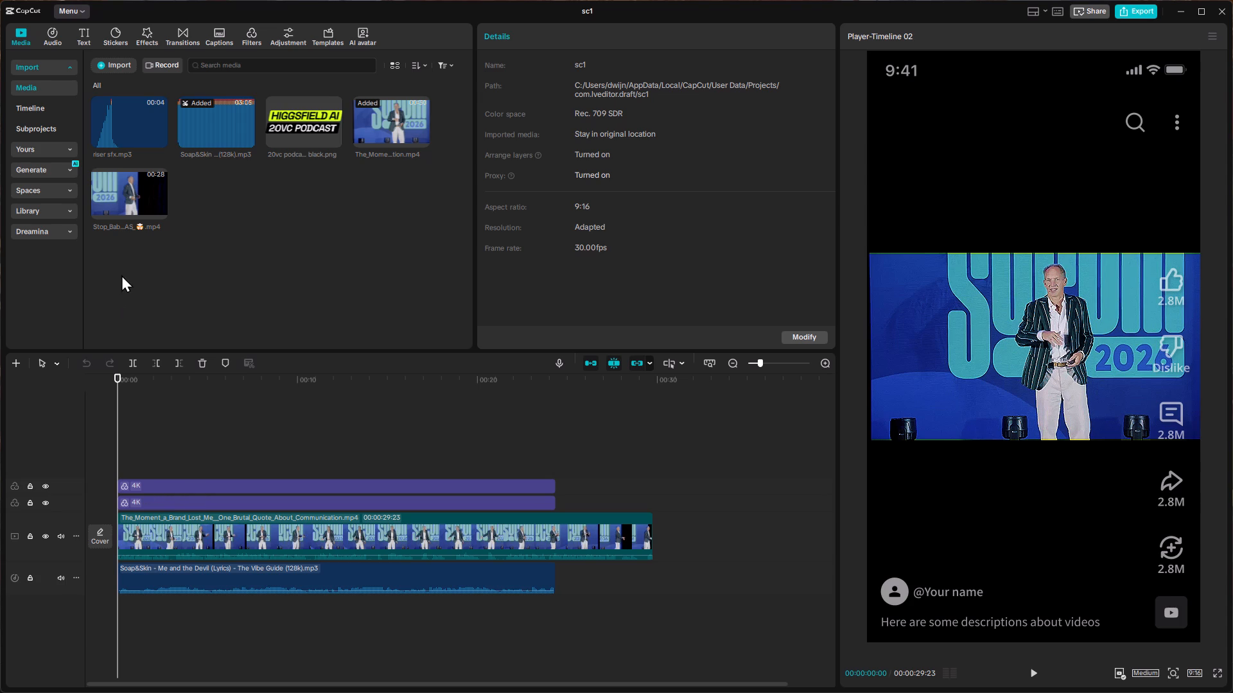
Generate auto captions for the "The_Moment_a_Brand_Lost_Me" clip with the spoken language on Auto detect.
click(227, 32)
click(437, 341)
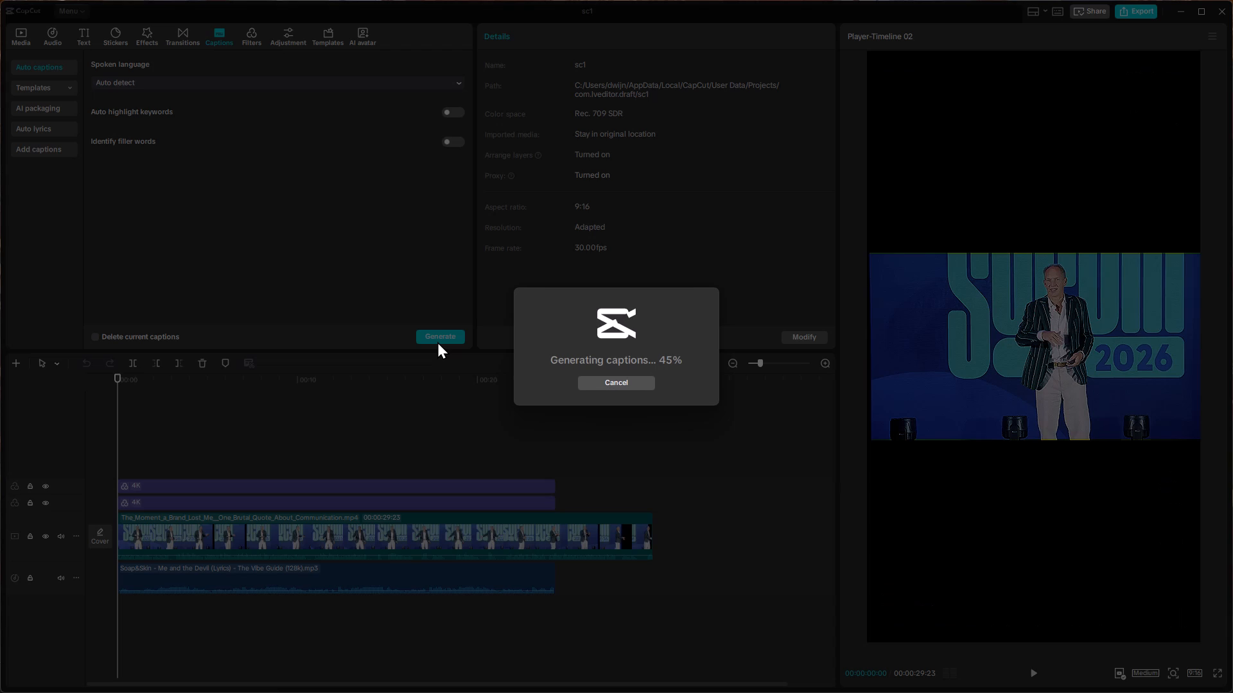
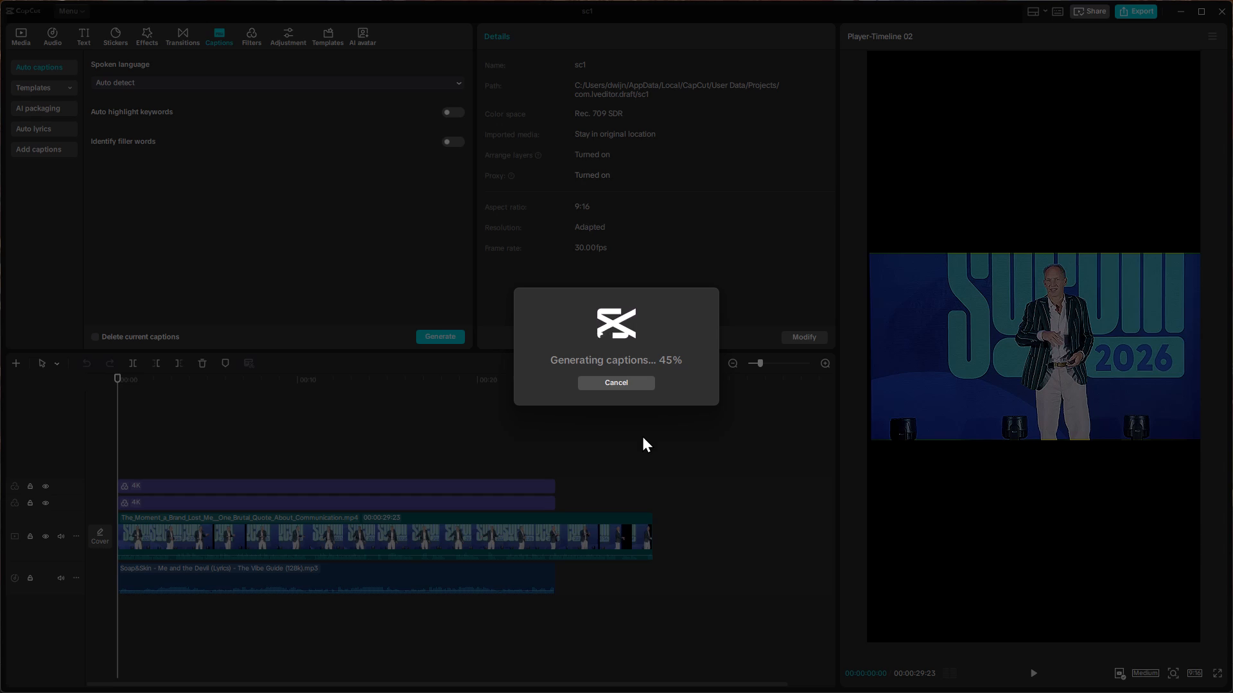
Cancel the caption generation in progress for the "The_Moment_a_Brand_Lost_Me" clip.
scroll(642, 435, down, 1)
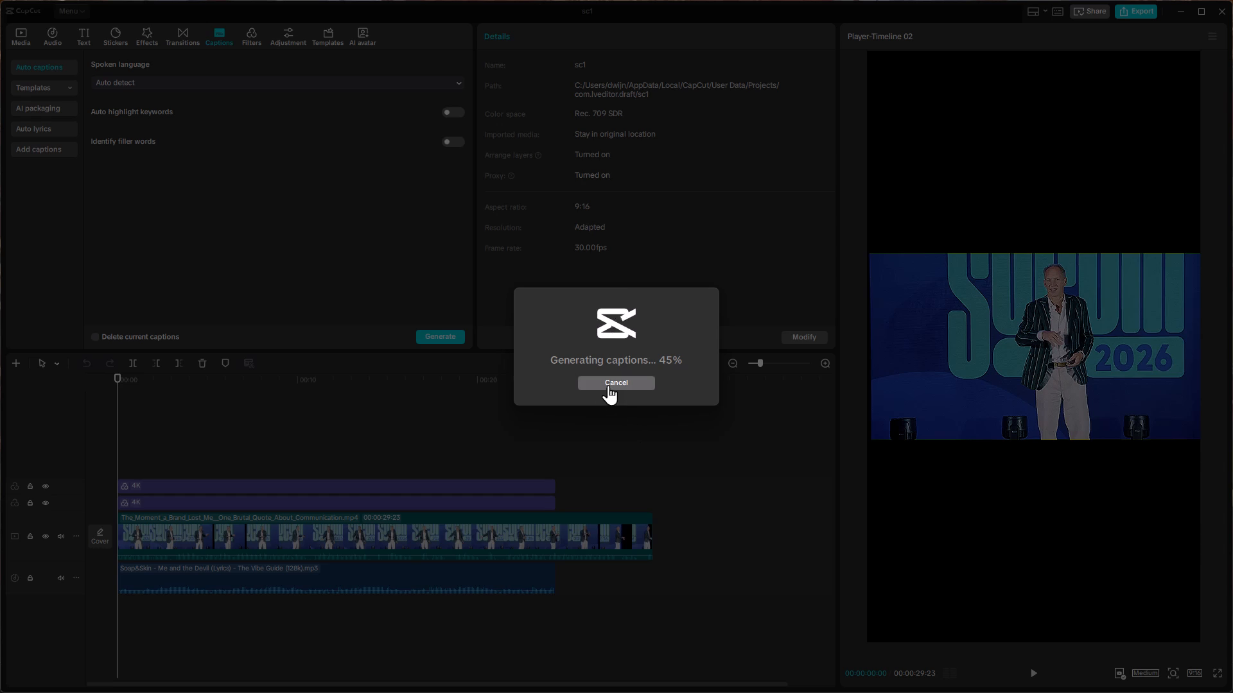
click(608, 384)
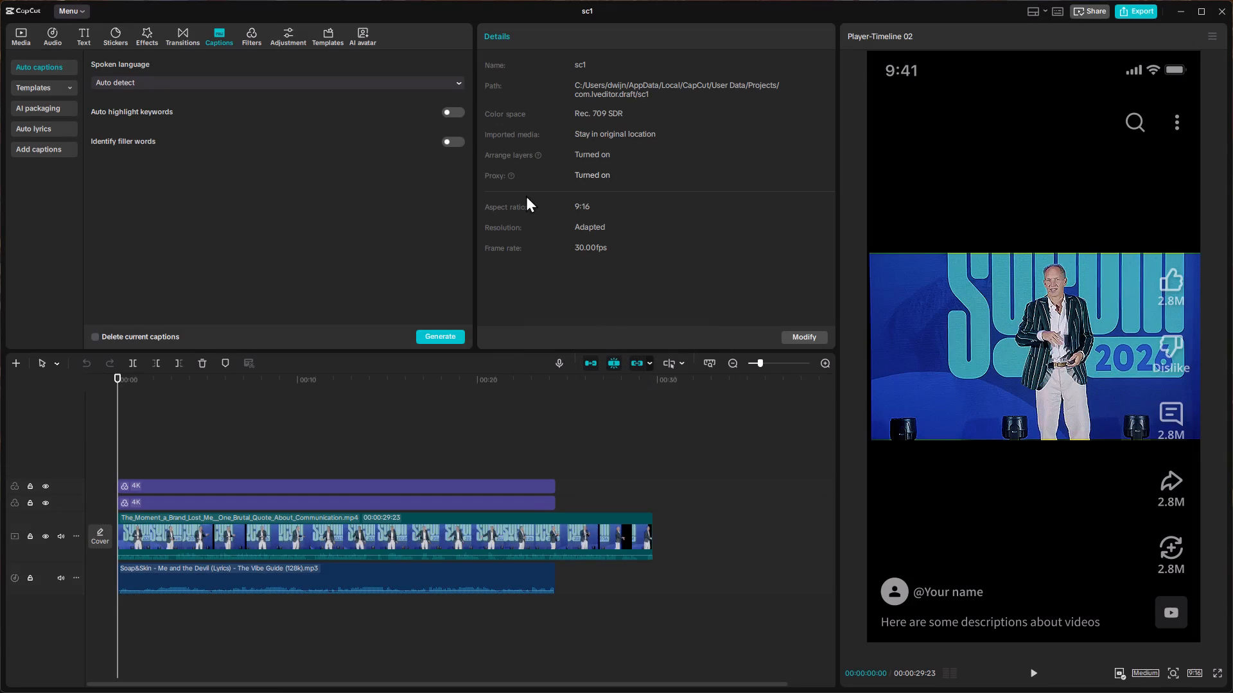
Resize the editor window to leave the taskbar visible and restart auto caption generation with the spoken language on Auto detect.
double_click(473, 13)
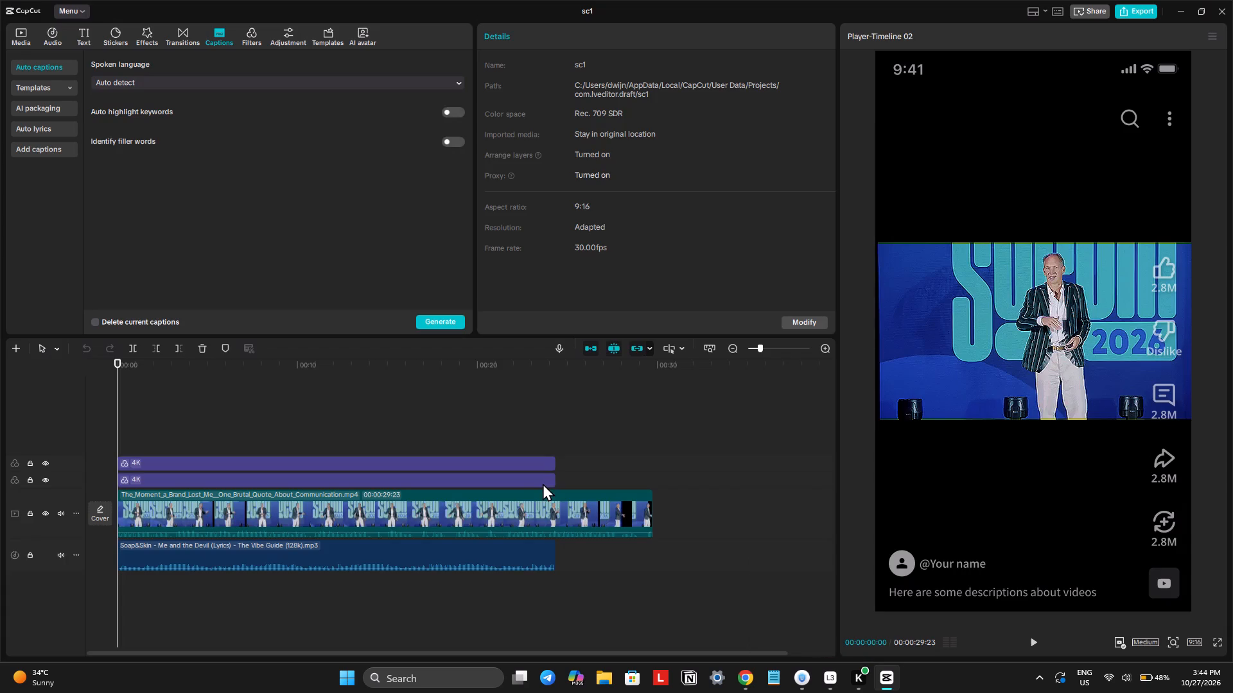
click(433, 323)
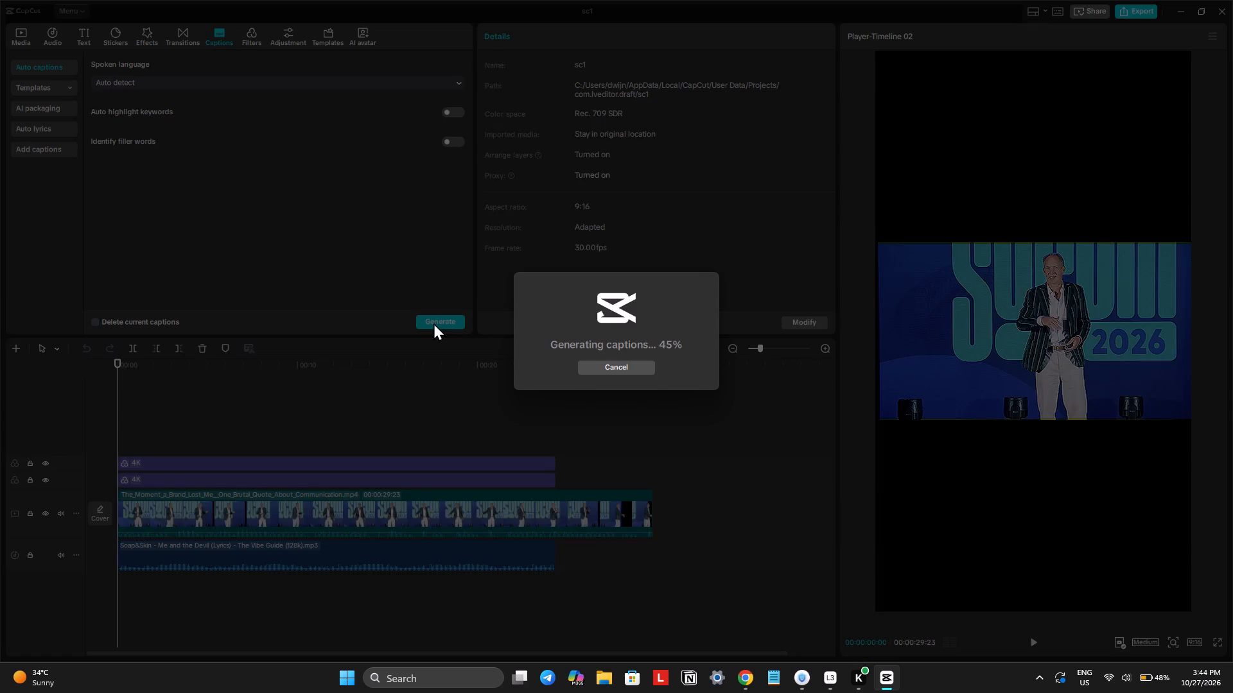
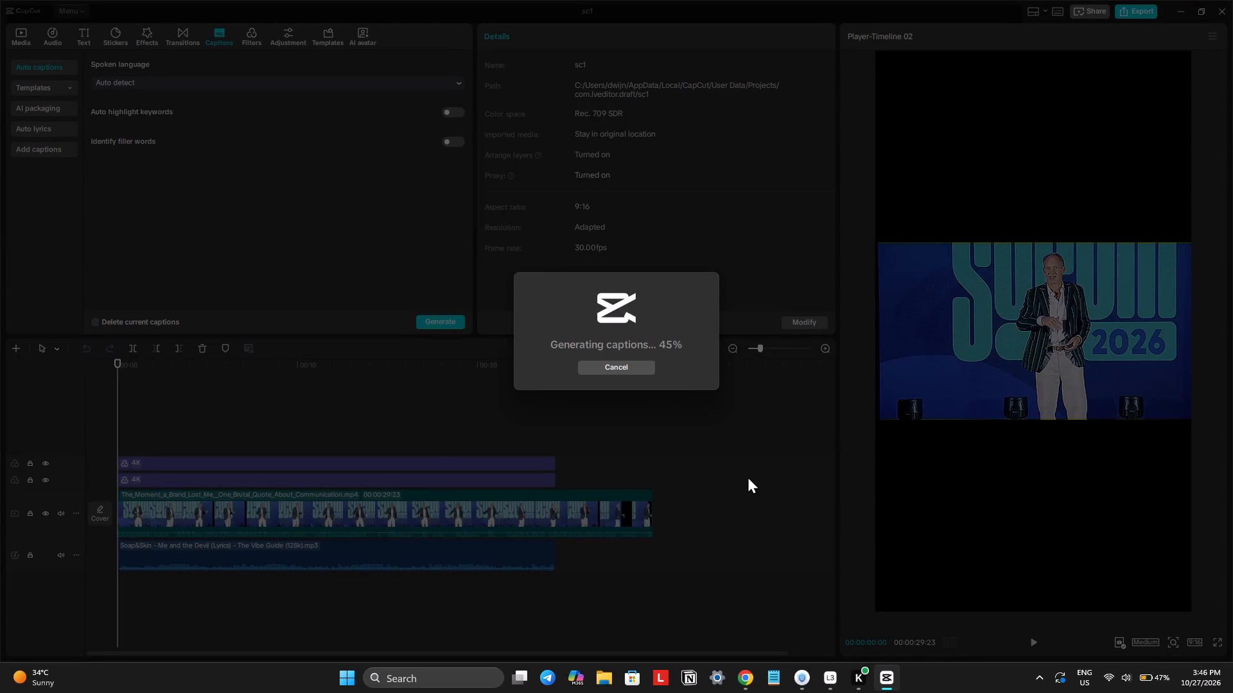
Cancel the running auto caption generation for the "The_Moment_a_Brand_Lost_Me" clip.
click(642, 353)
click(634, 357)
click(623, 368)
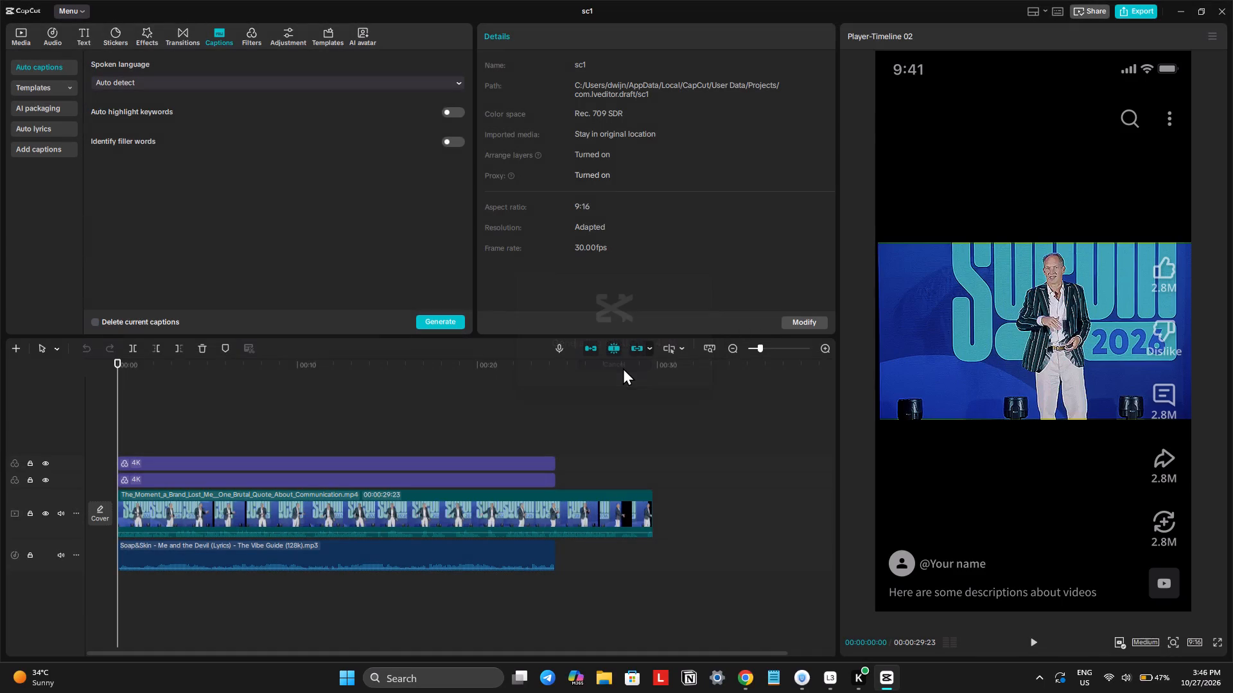
Close the sc1 project and return to the home screen with the project list.
key(ctrl+w)
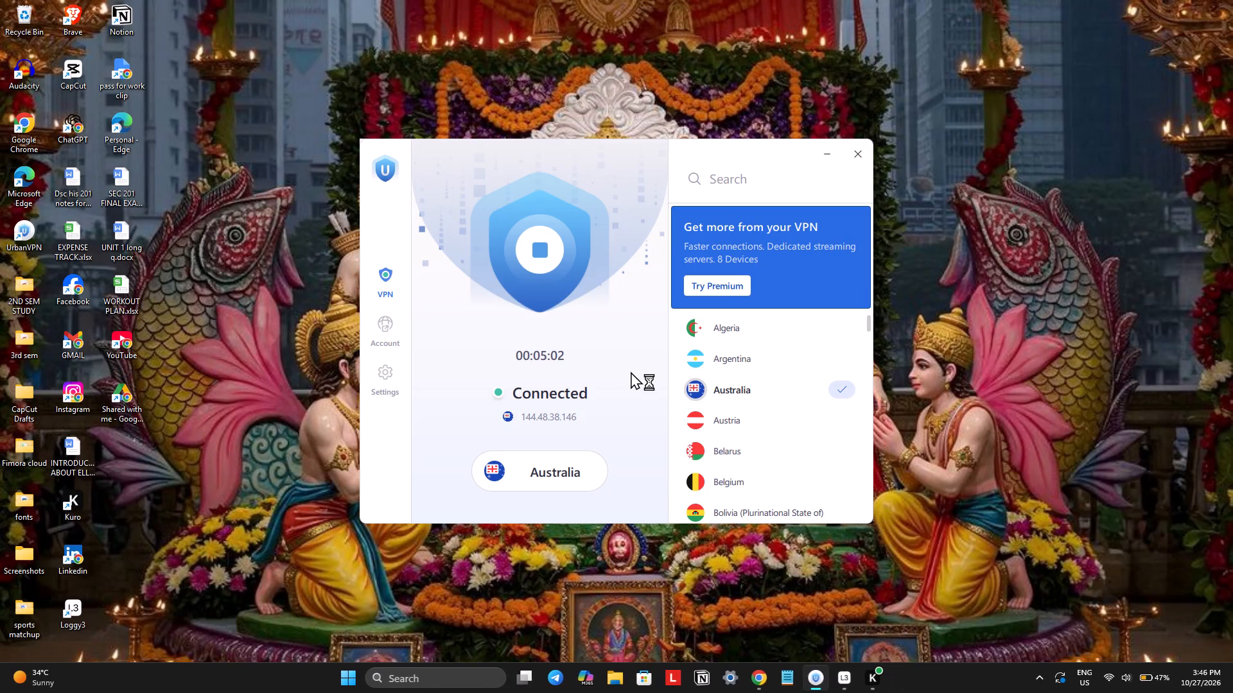
key(ctrl+w)
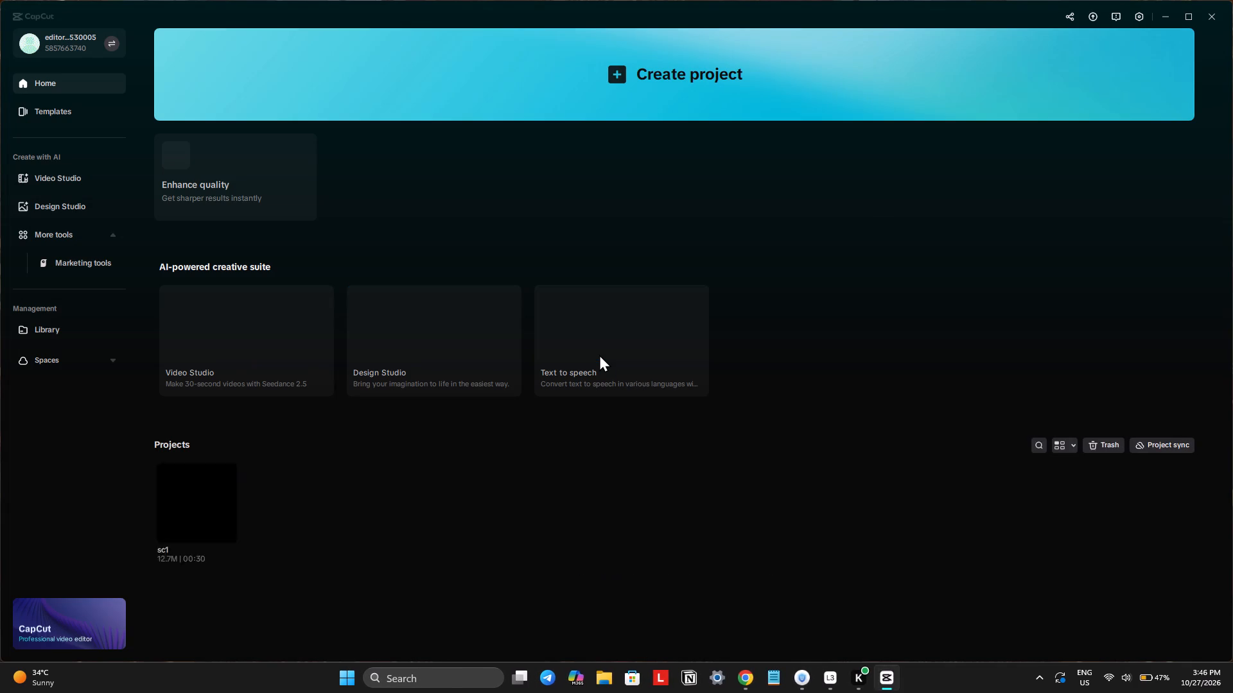
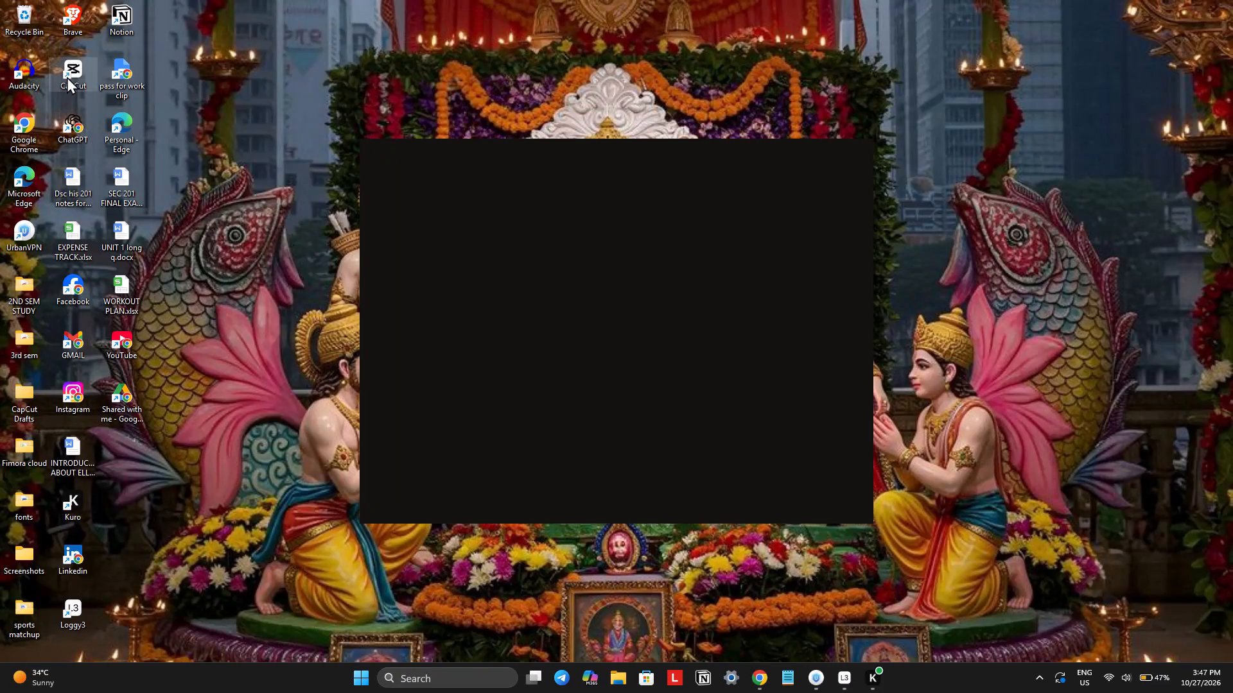
Launch CapCut again from the desktop.
double_click(71, 67)
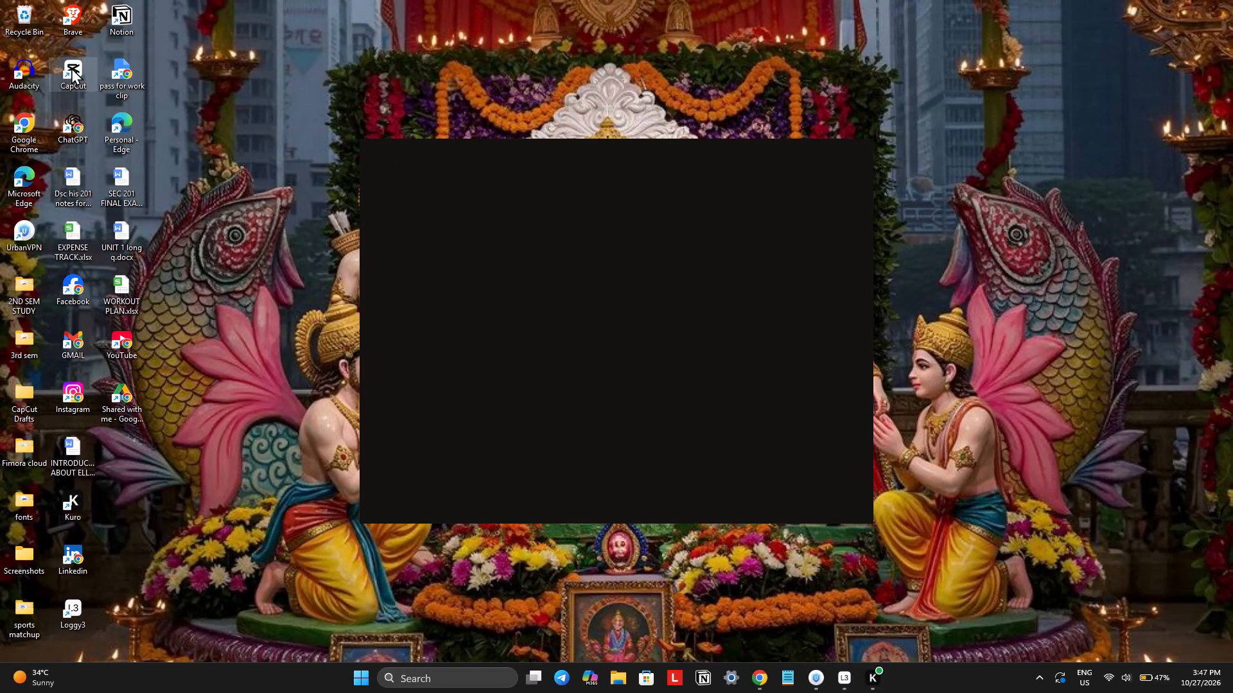
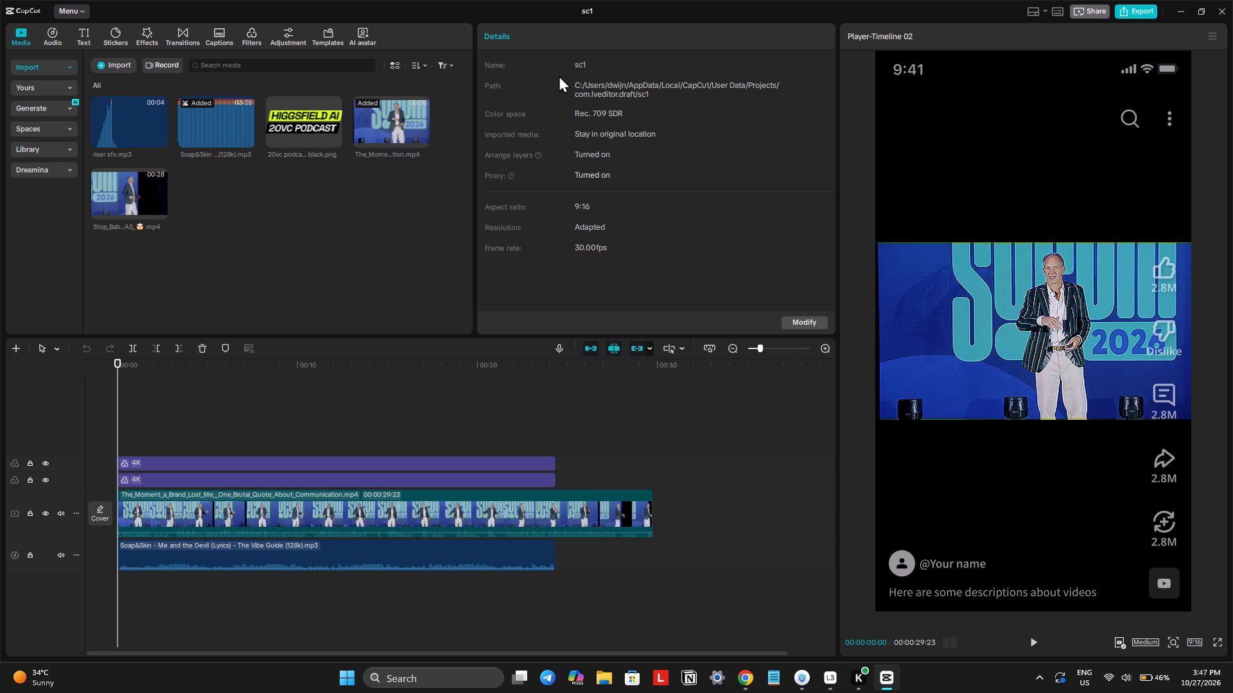
Generate auto captions for the sc1 timeline with the spoken language on Auto detect.
click(205, 40)
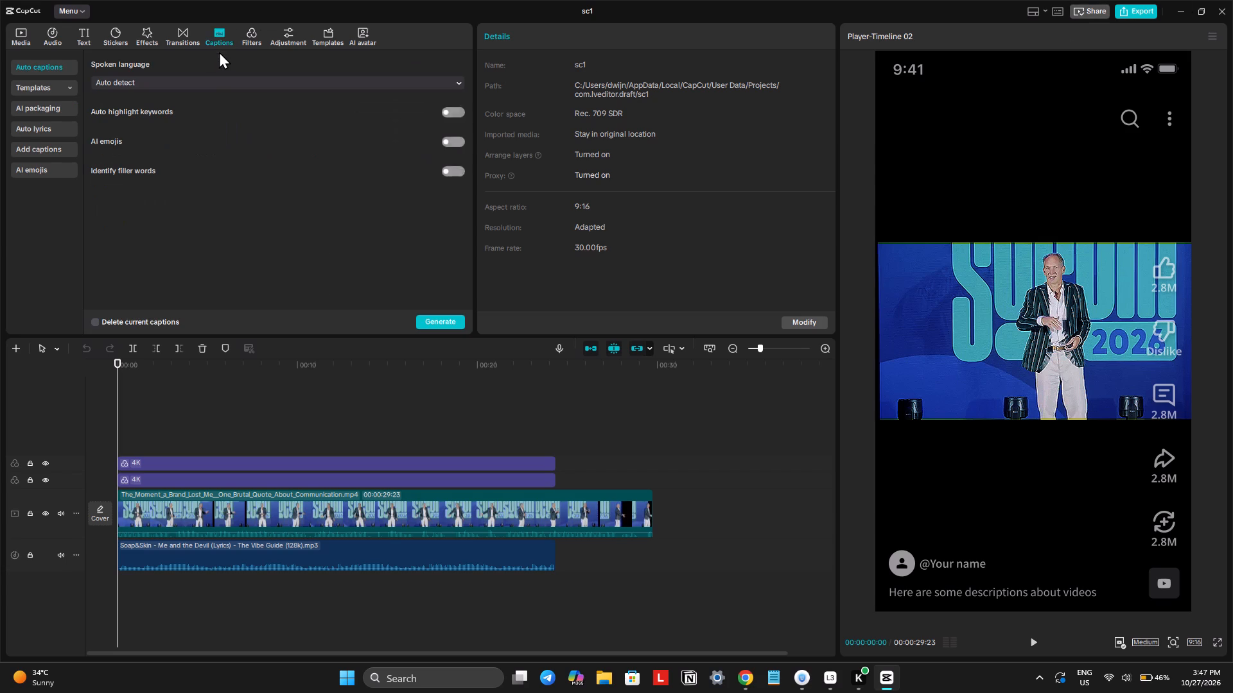
click(432, 329)
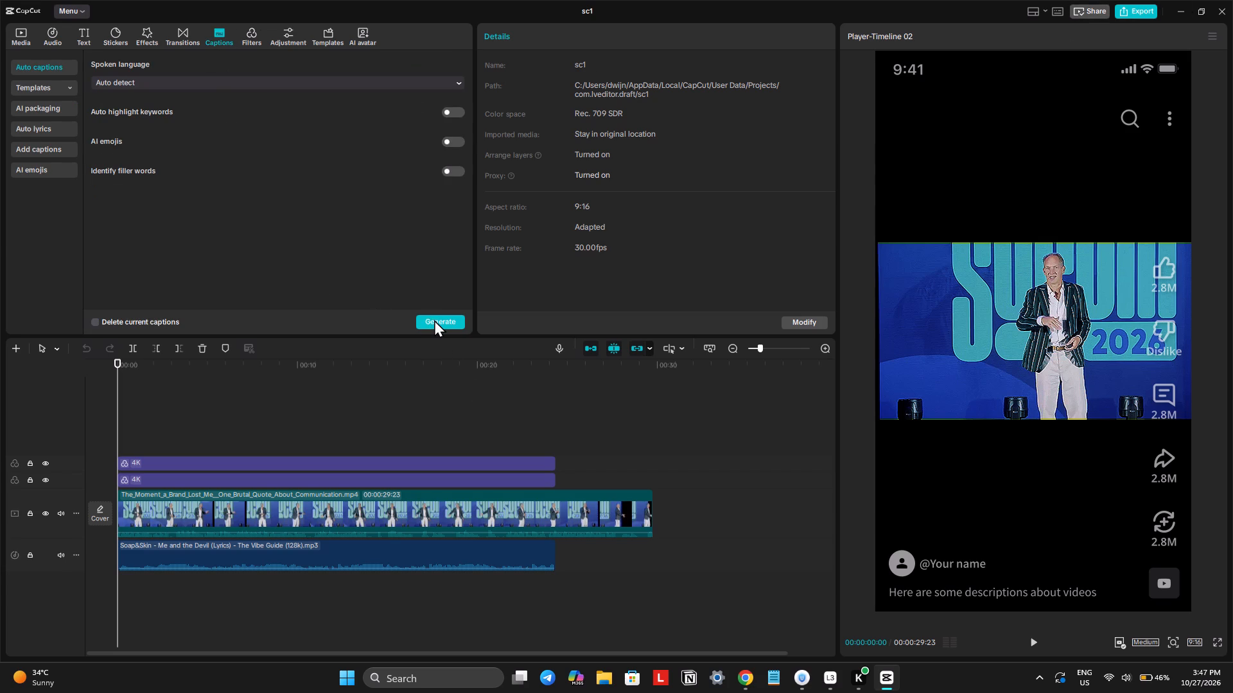
click(434, 318)
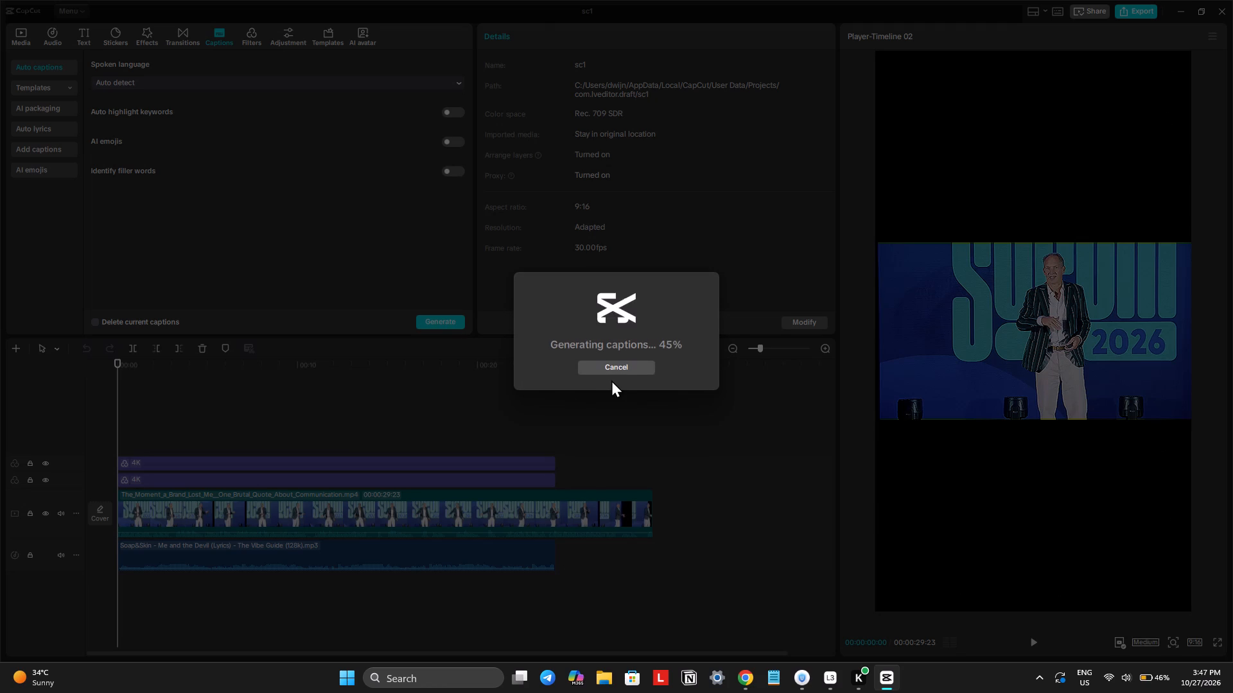
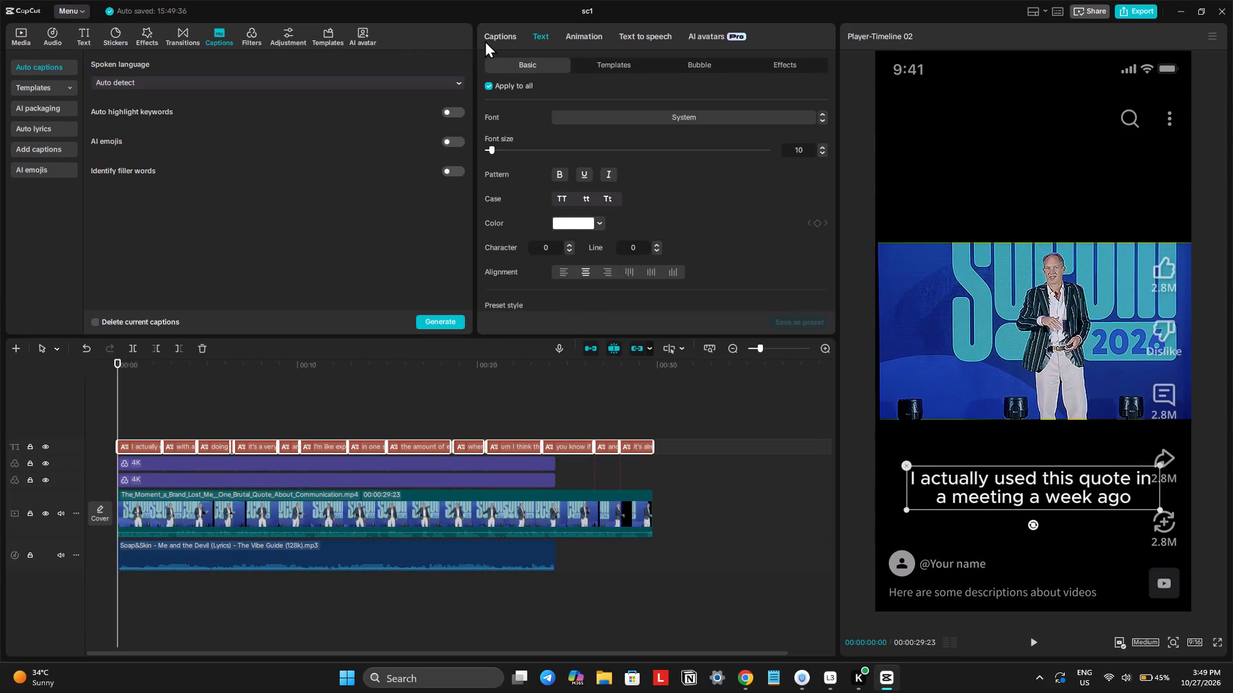
Capture caption lines 1 to 14 from the sc1 caption list with the screen text extractor and copy all their text.
click(485, 40)
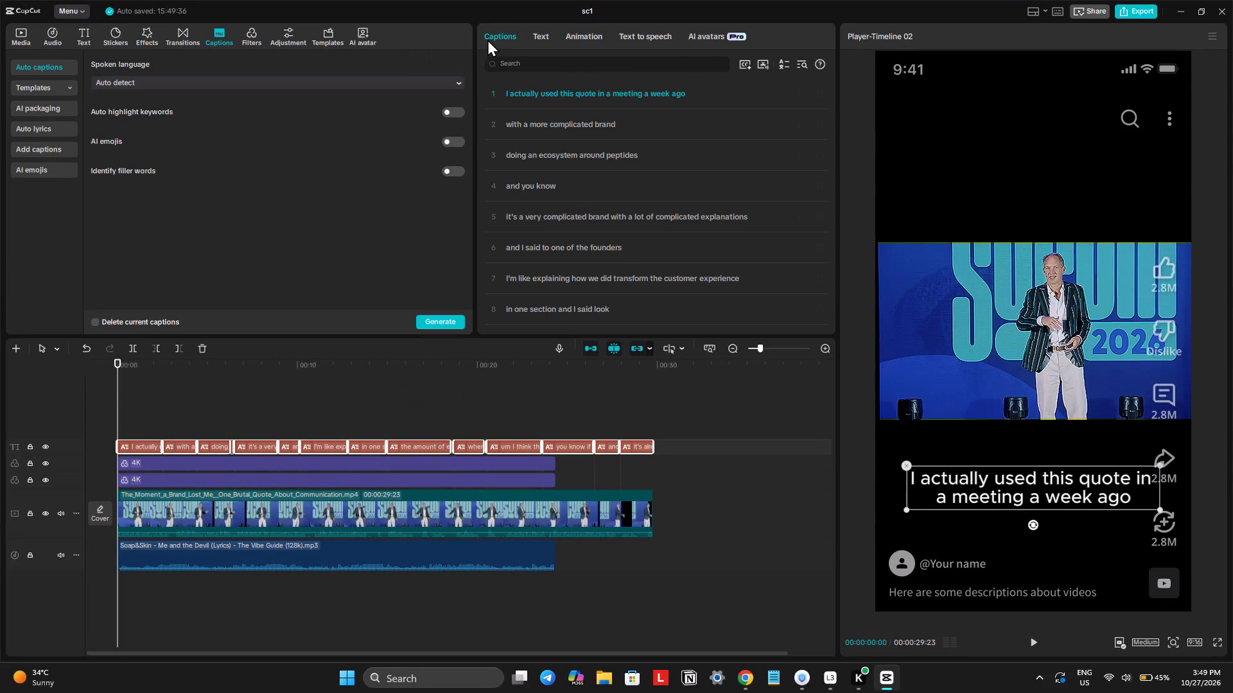
drag(606, 337, 603, 395)
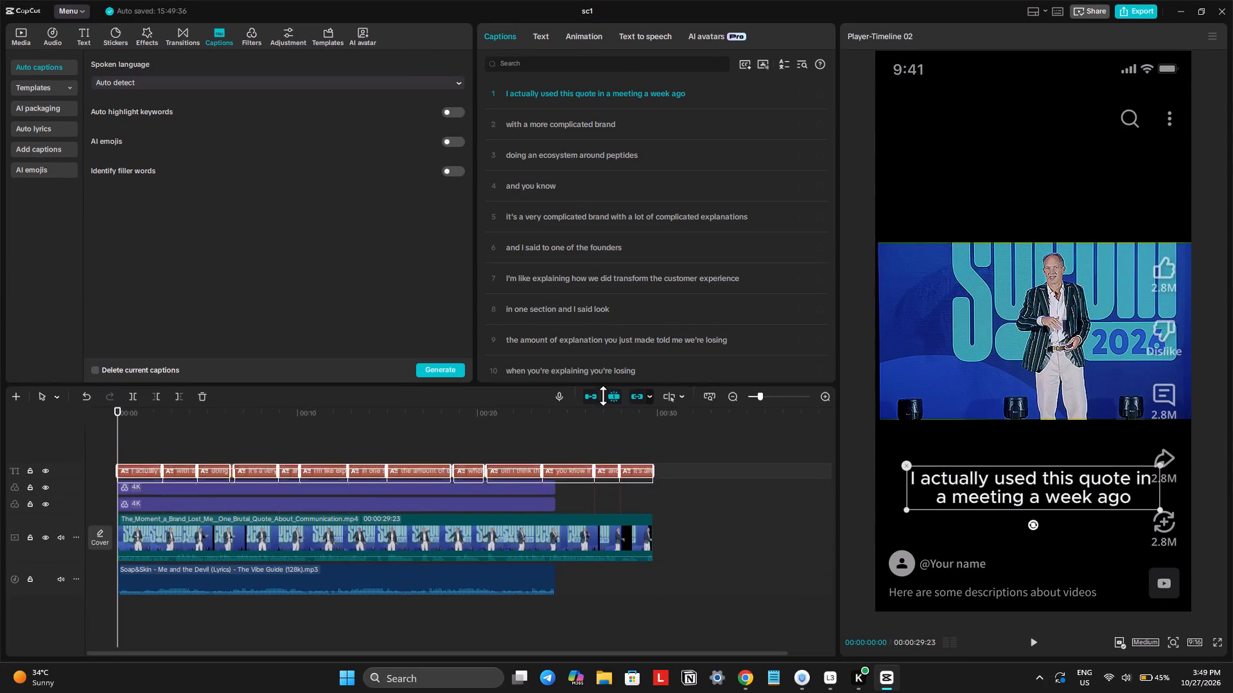
drag(603, 395, 622, 535)
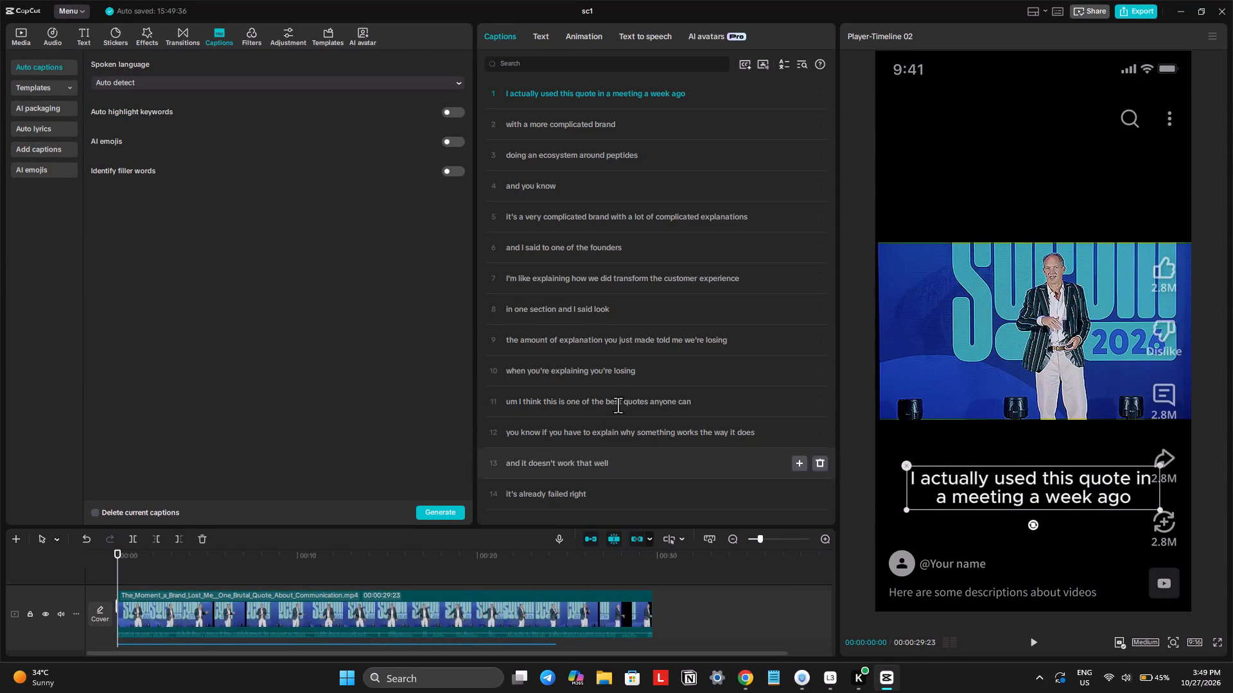
scroll(605, 365, up, 2)
key(shift+super+s)
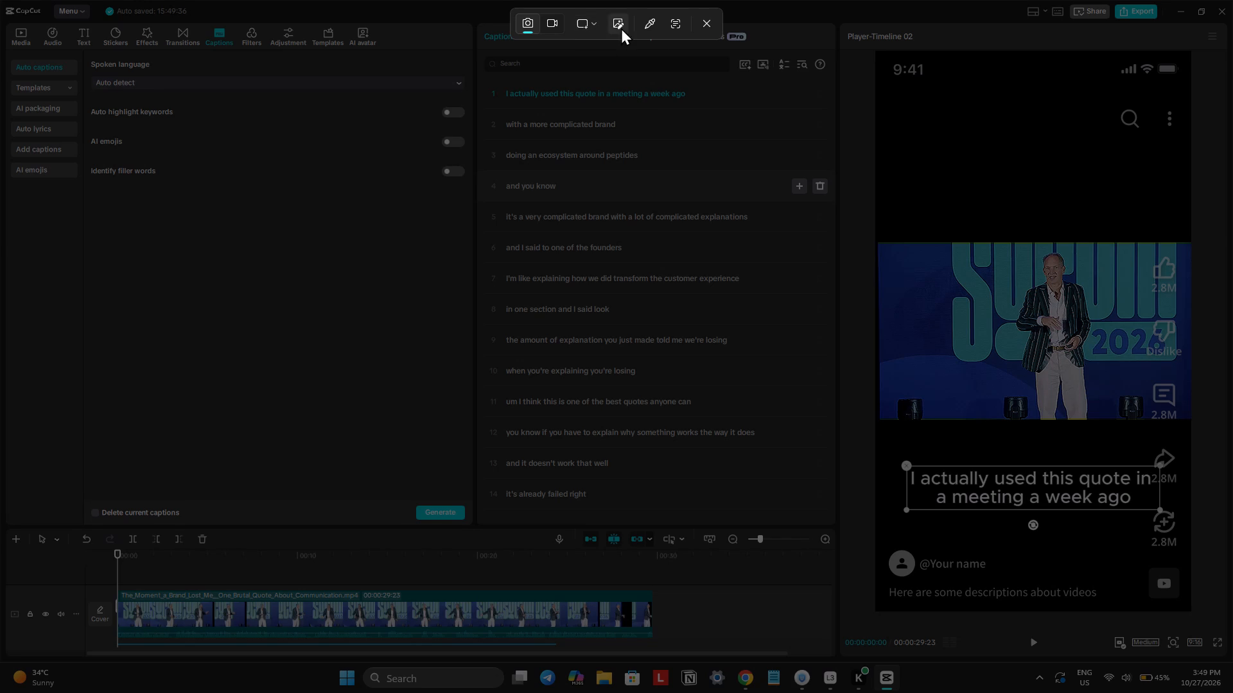
click(682, 17)
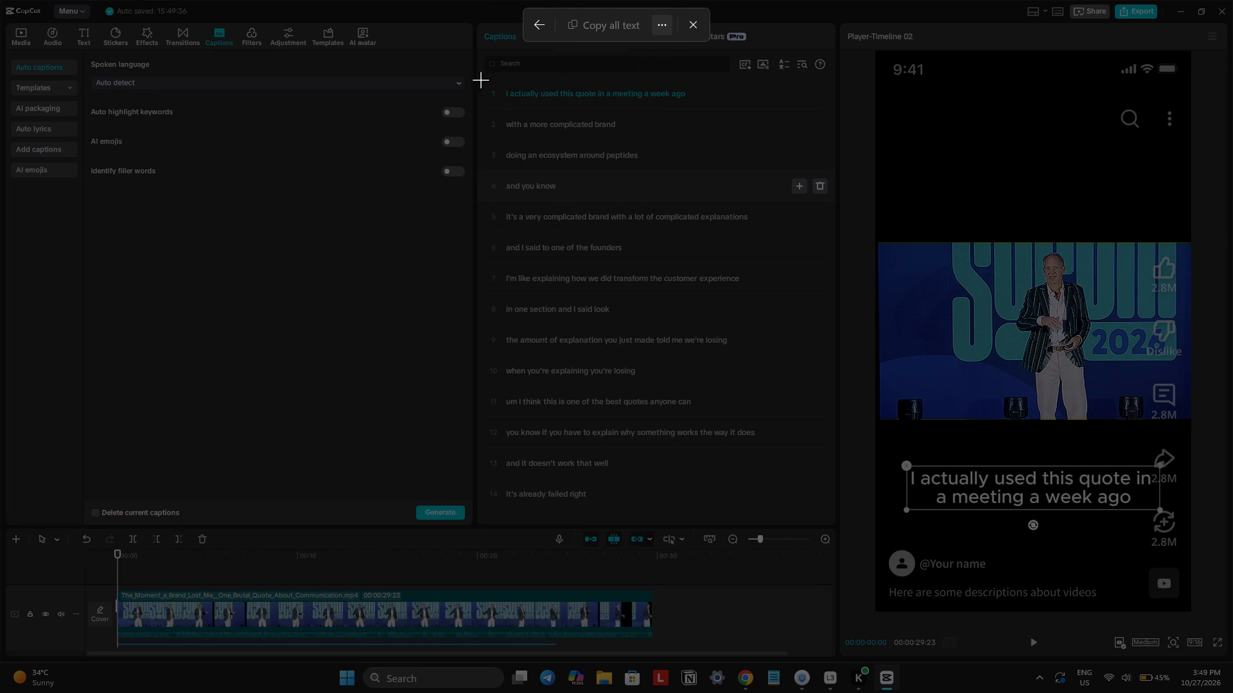
drag(480, 80, 779, 515)
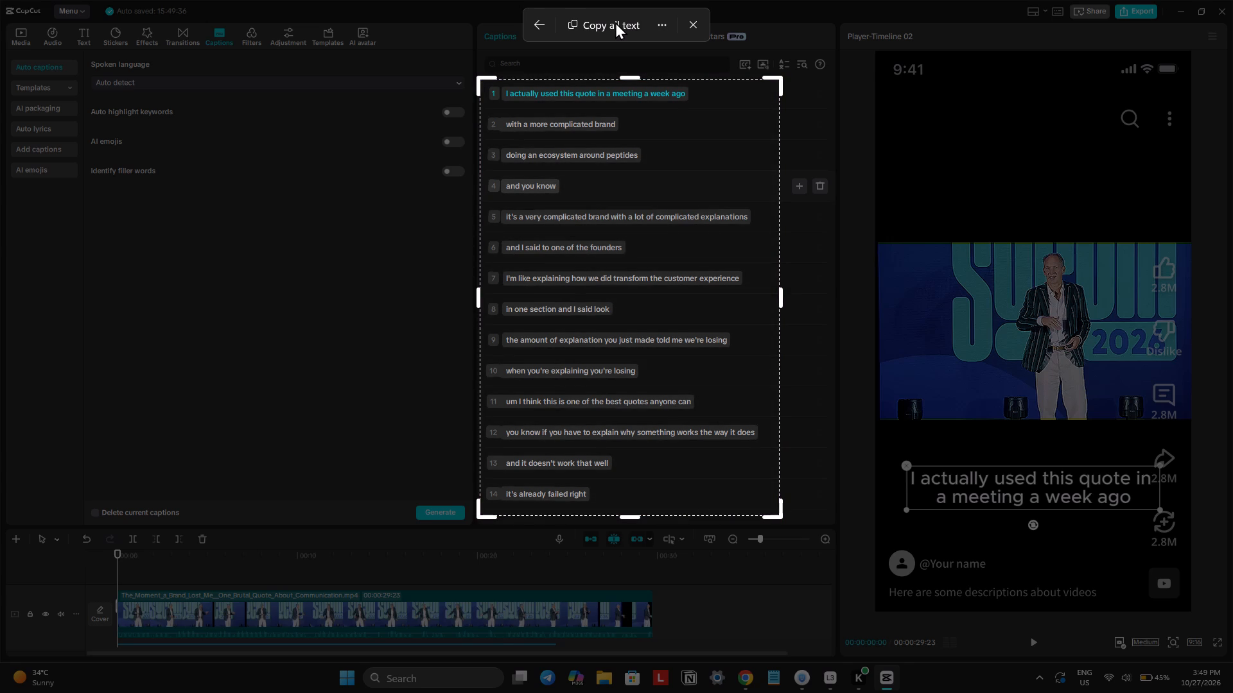
click(615, 22)
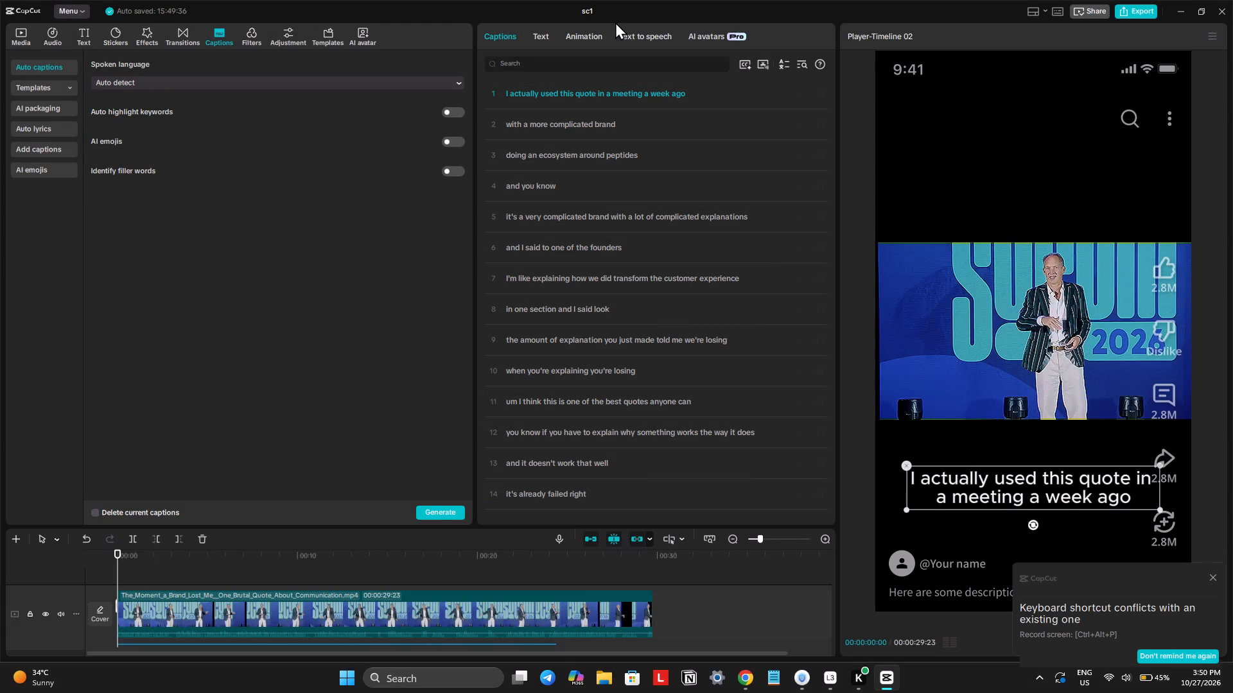
drag(451, 526, 447, 506)
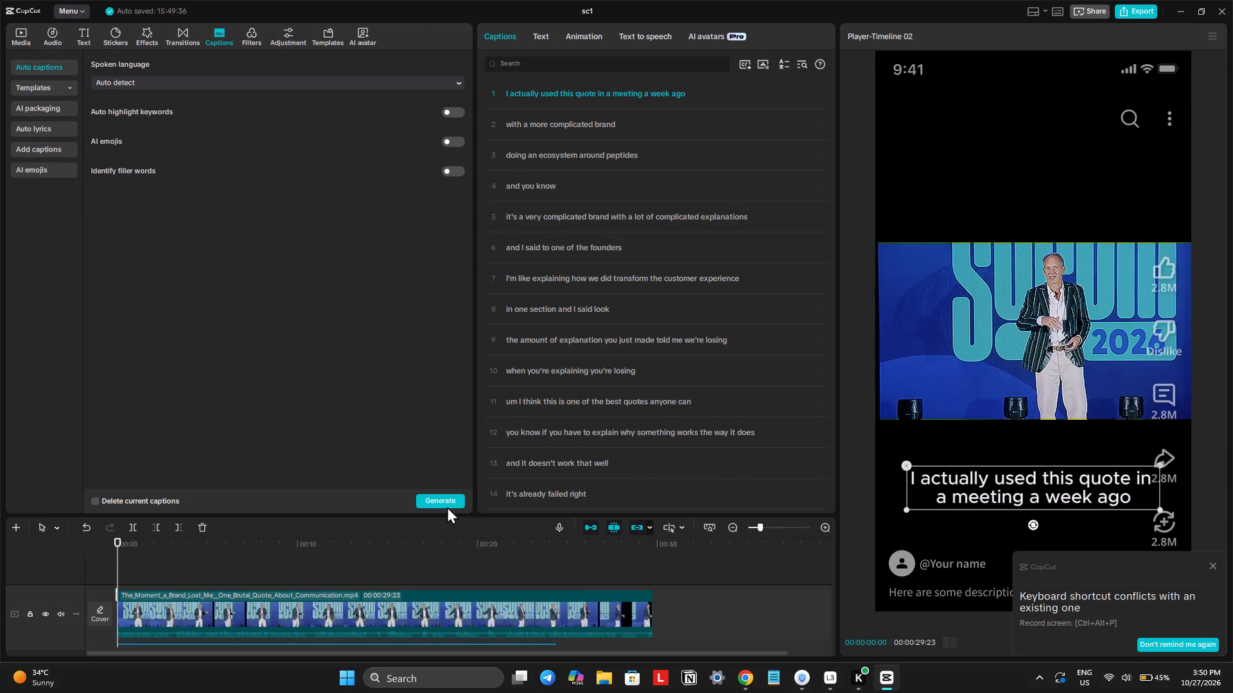
drag(447, 506, 459, 396)
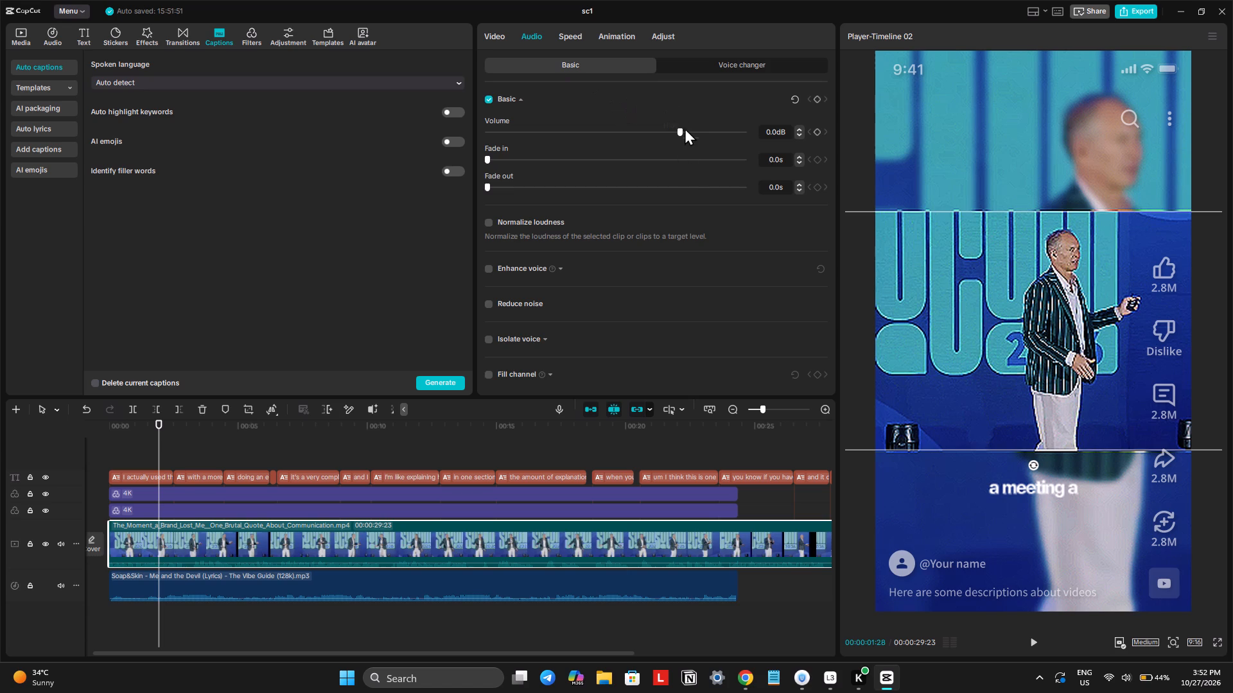
drag(686, 130, 743, 167)
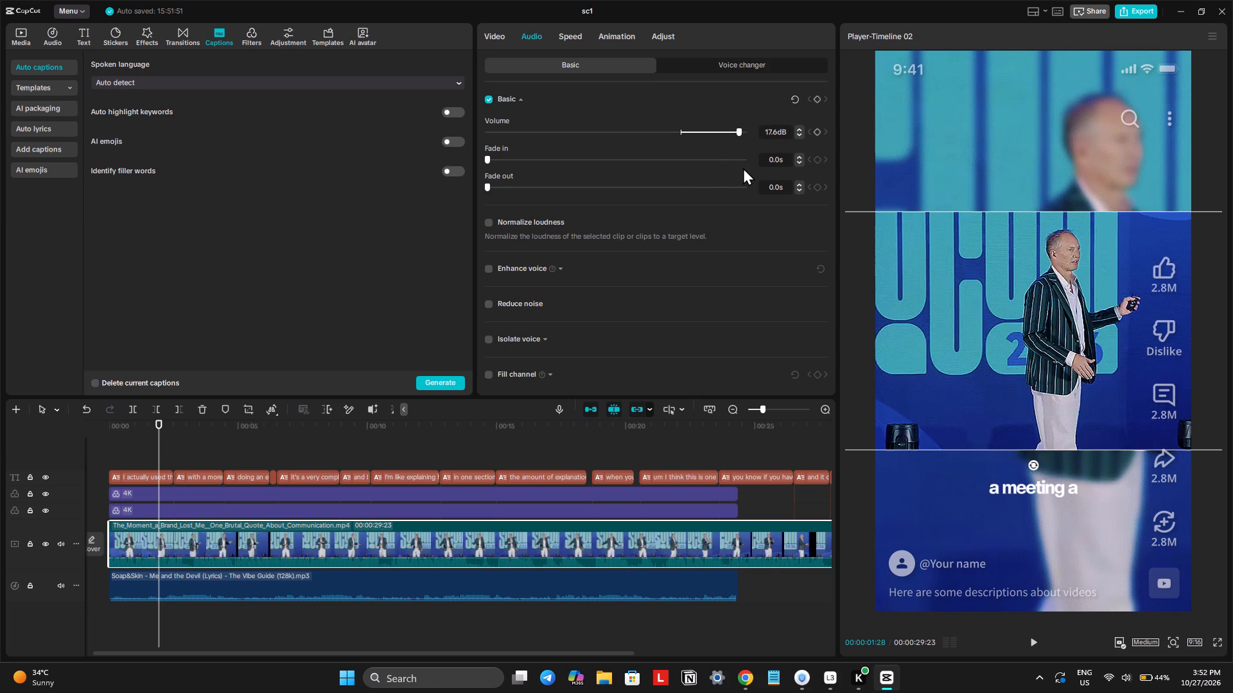
drag(743, 167, 748, 175)
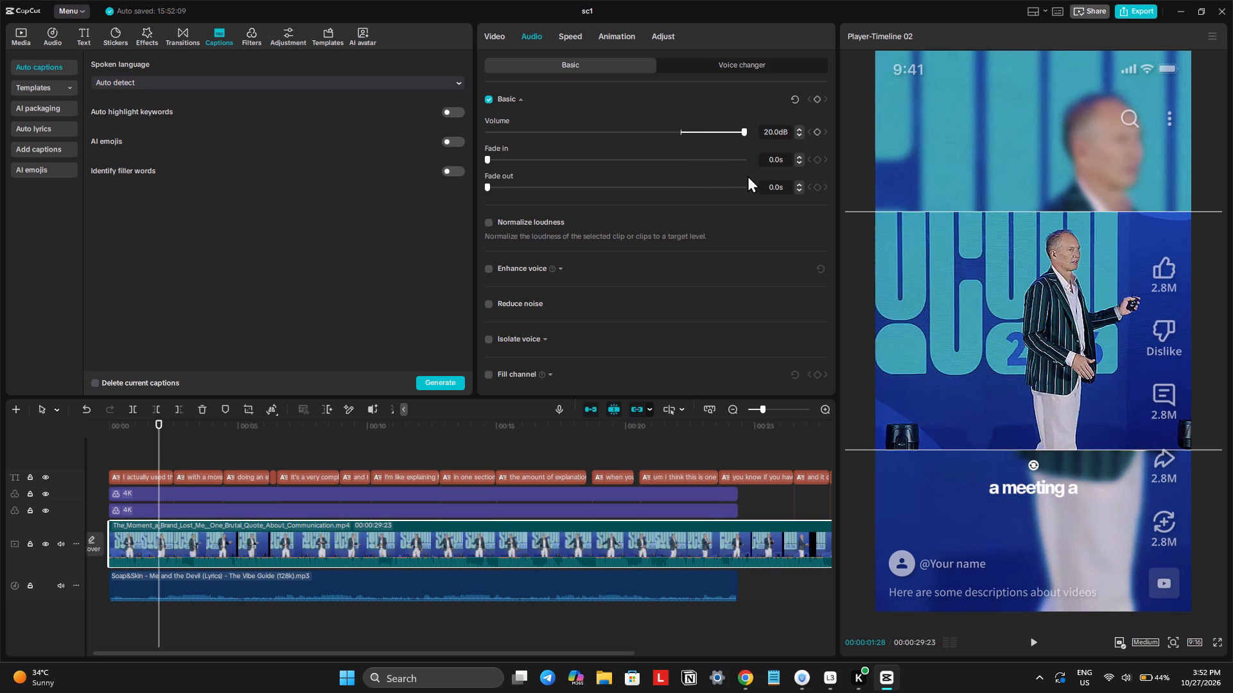
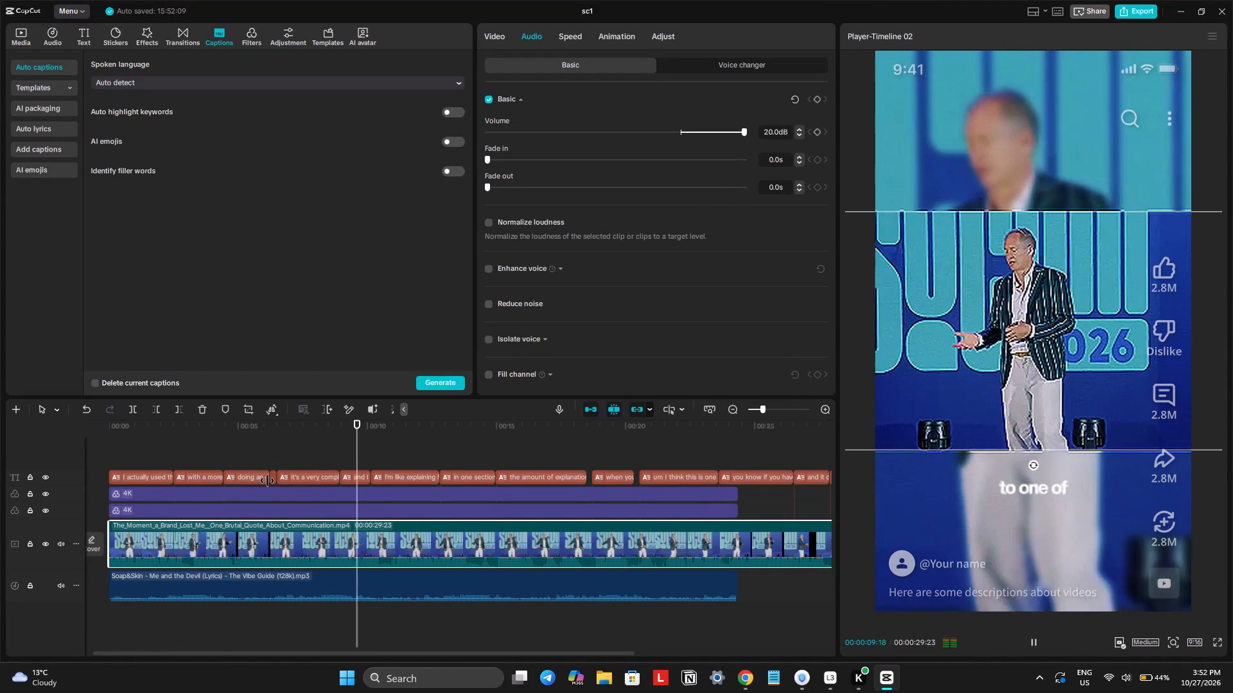
Preview the captioned short through the "when you're explaining you're losing" quote, glancing at Chrome and returning to CapCut.
key(space)
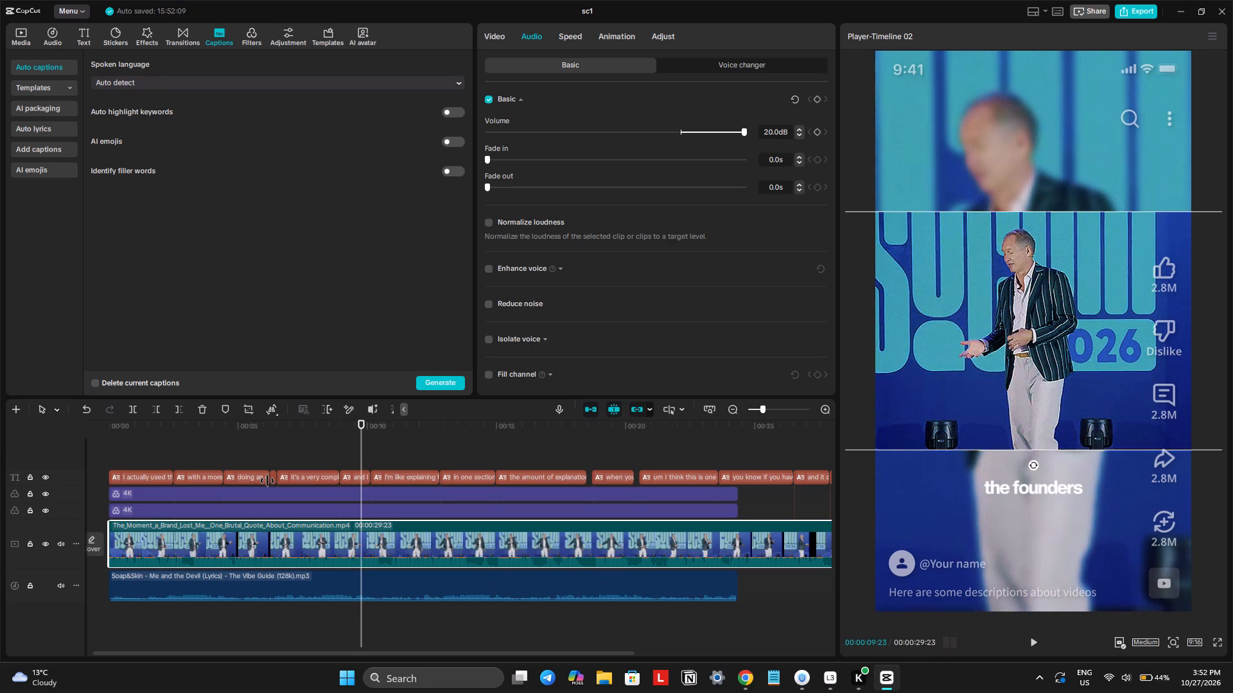
key(space)
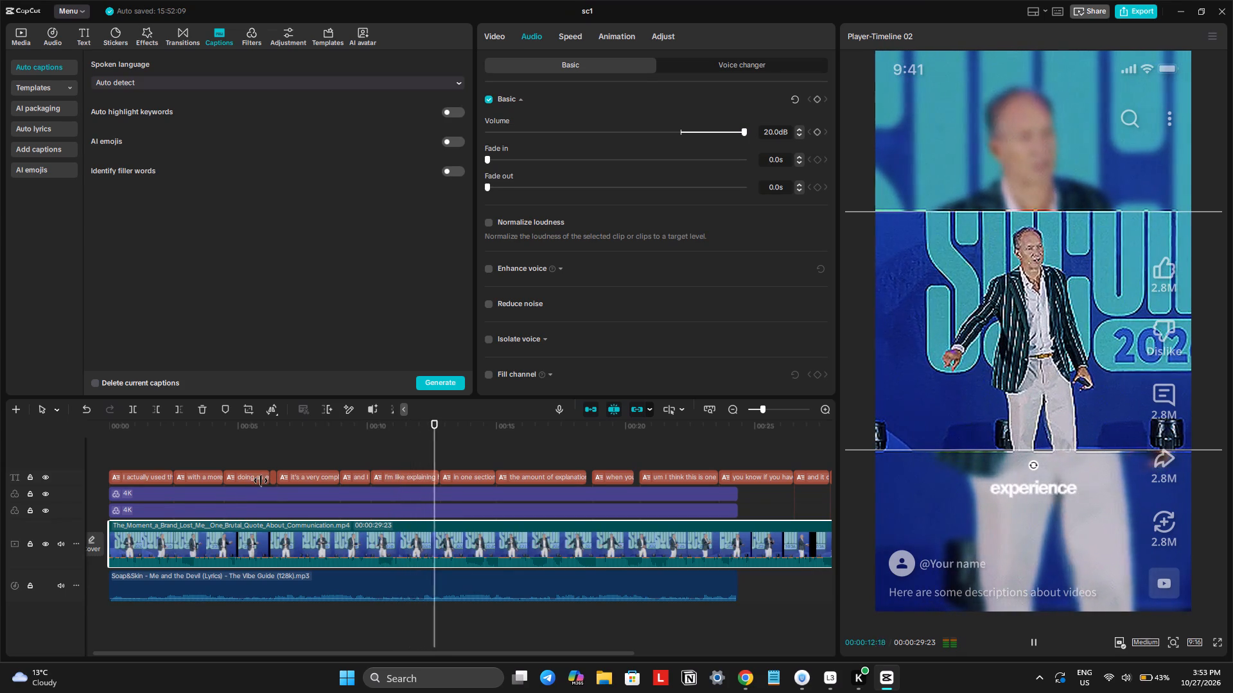
scroll(369, 514, left, 1)
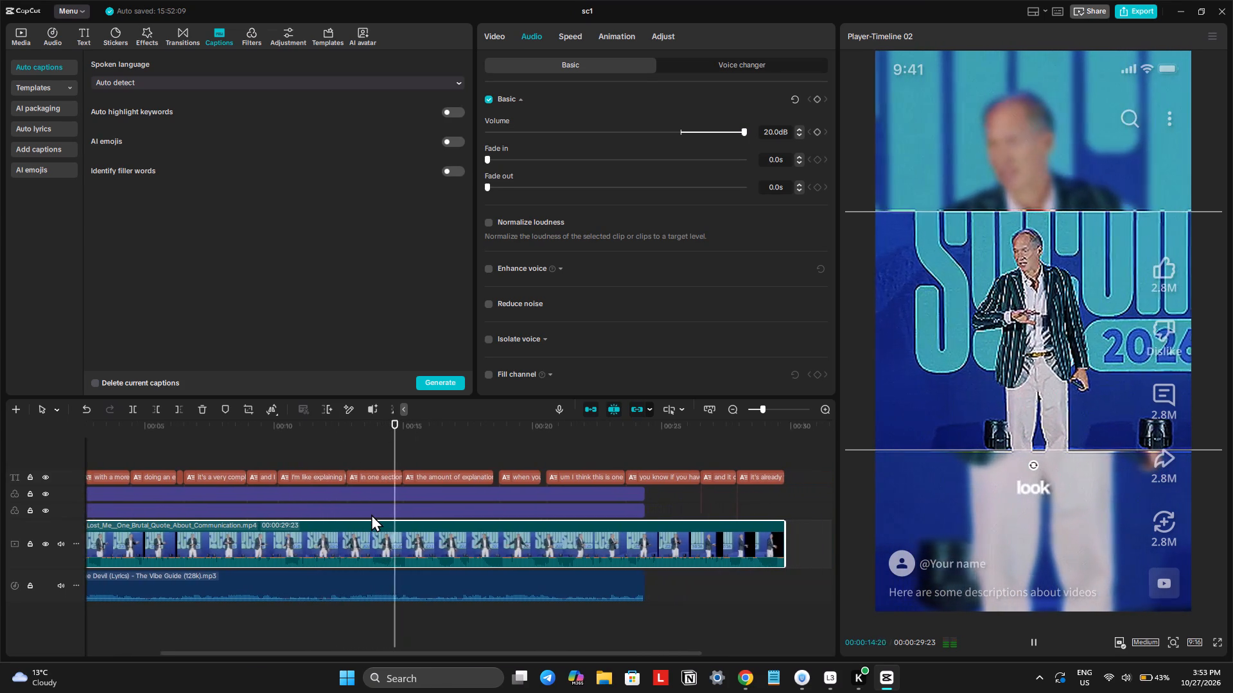
scroll(371, 514, left, 1)
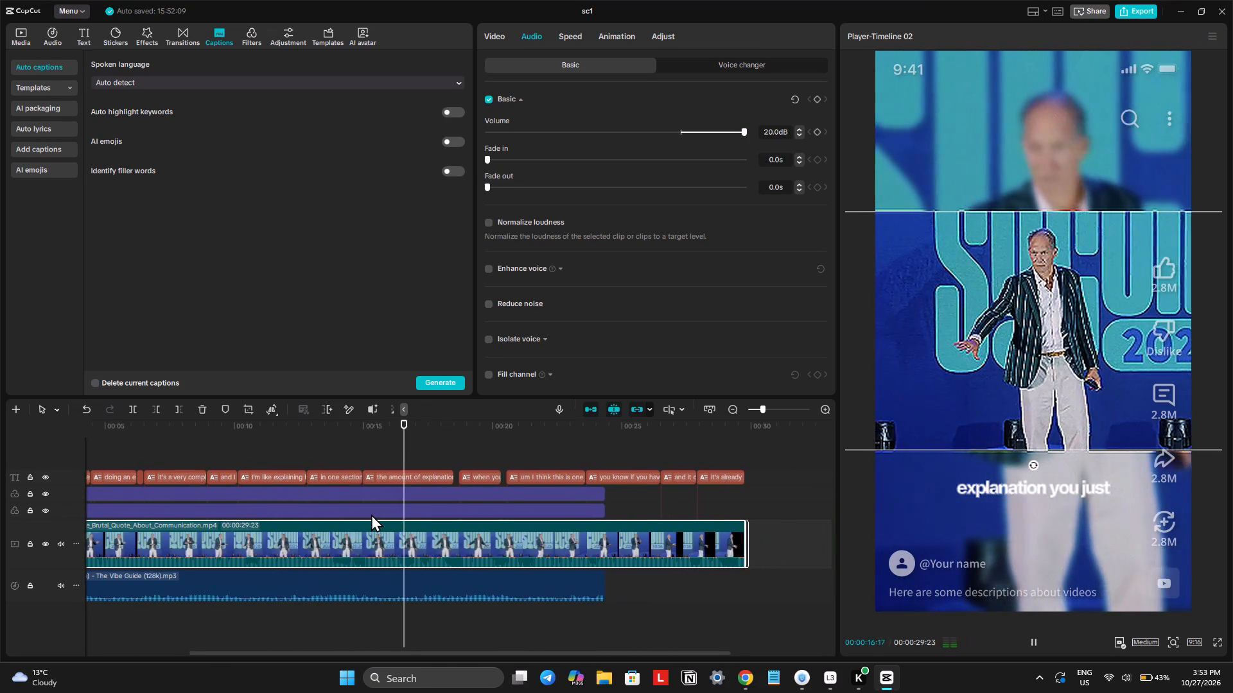
scroll(371, 514, left, 1)
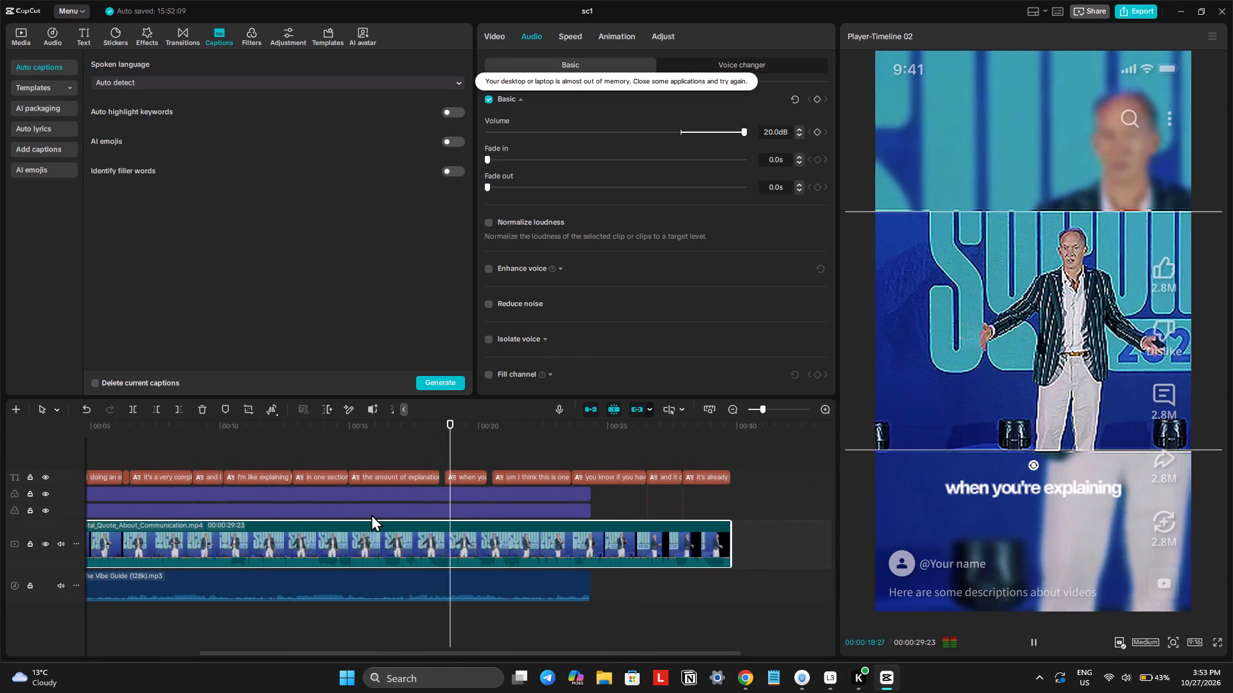
key(alt+Tab)
key(alt+Tab)
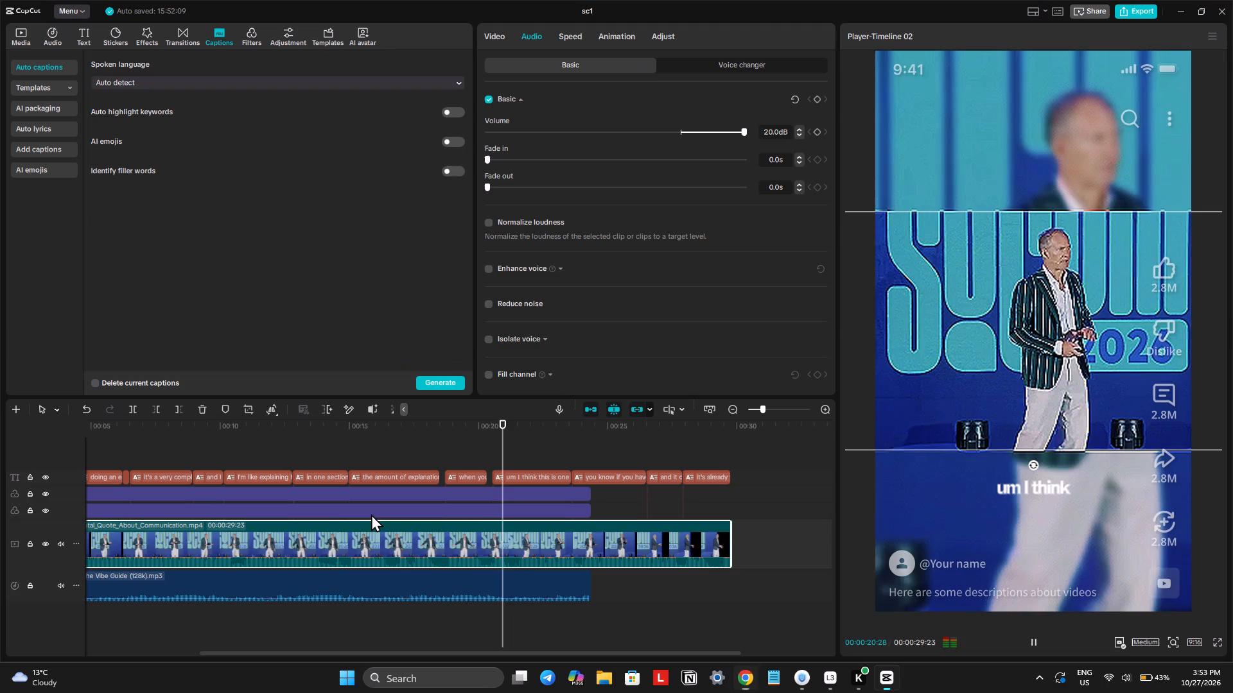
Split the main video clip at 00:00:18:15 and 00:00:20:08 to isolate the "when you're explaining you're losing" segment.
click(432, 447)
click(432, 447)
key(space)
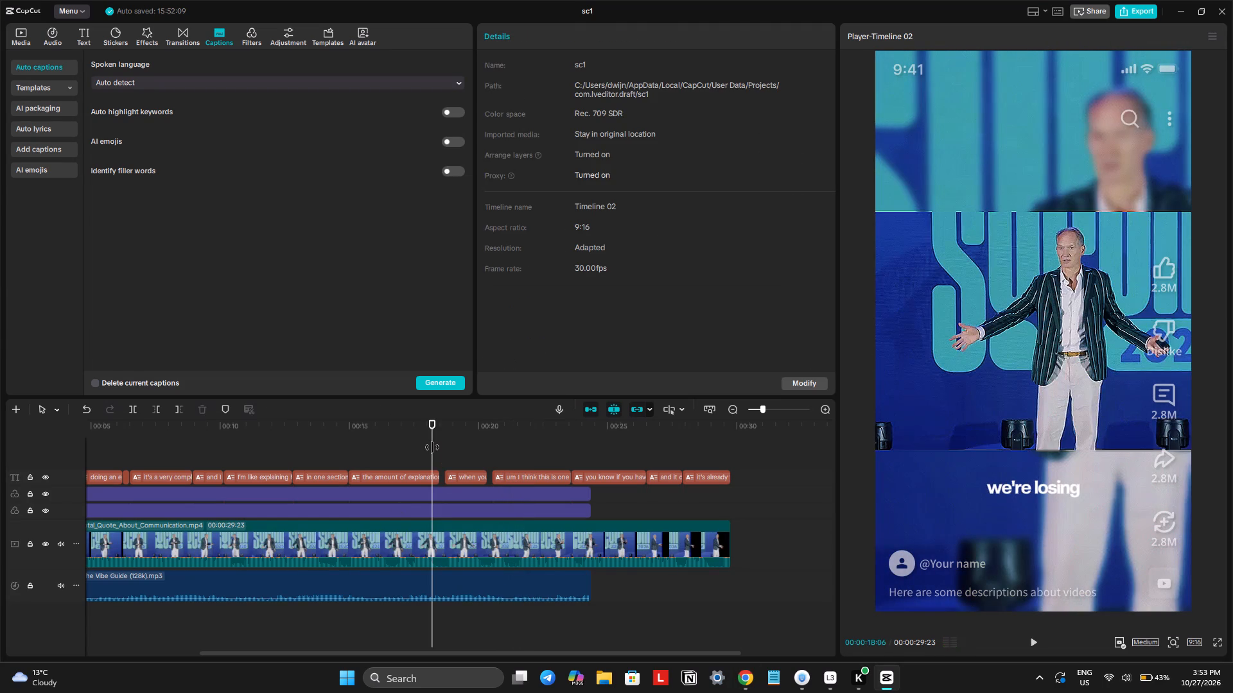
click(439, 447)
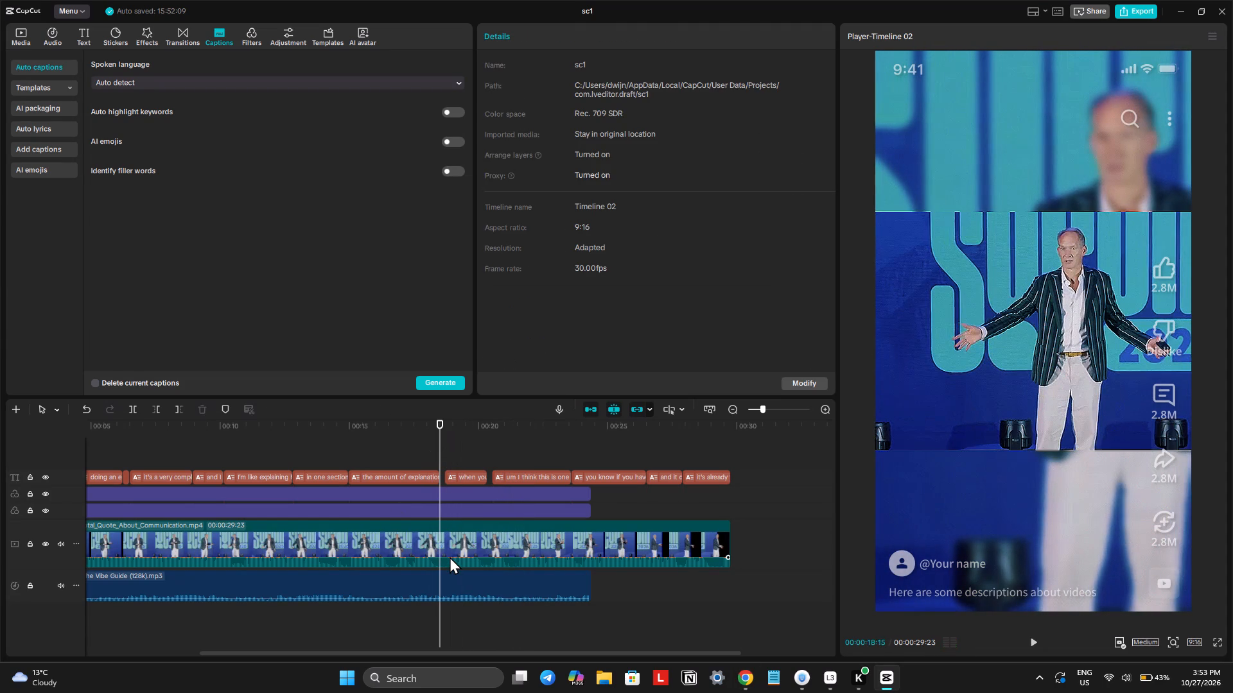
click(450, 556)
key(ctrl+b)
key(space)
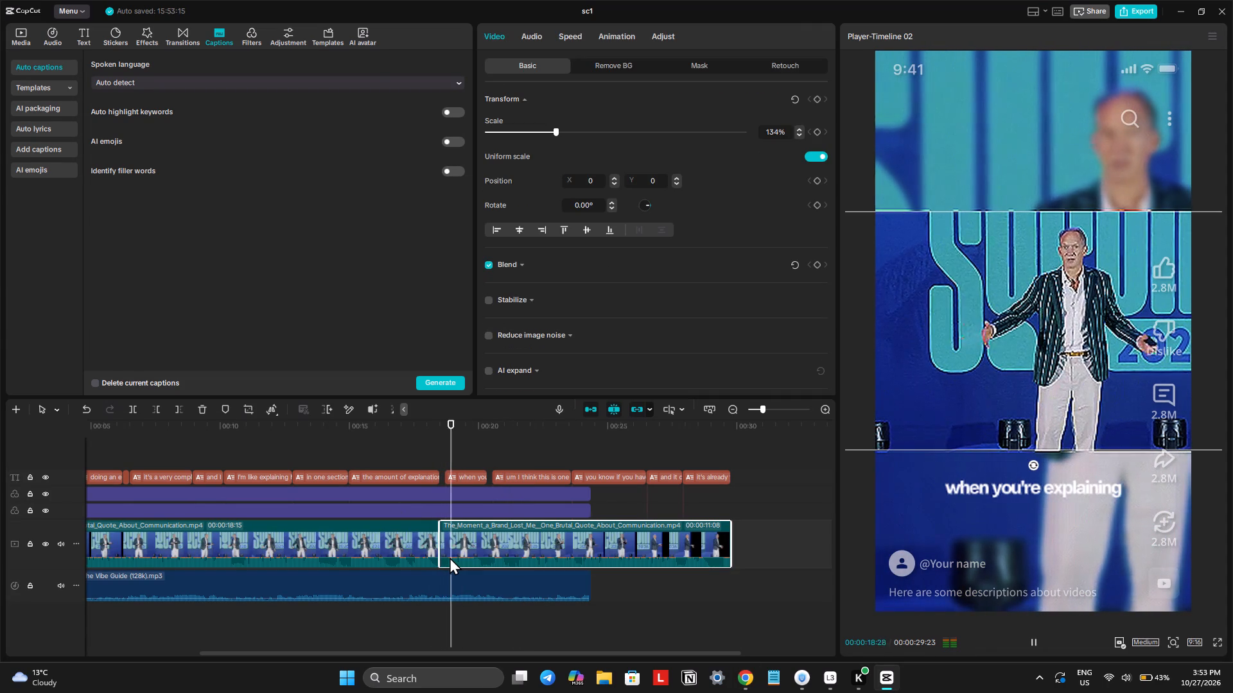
key(space)
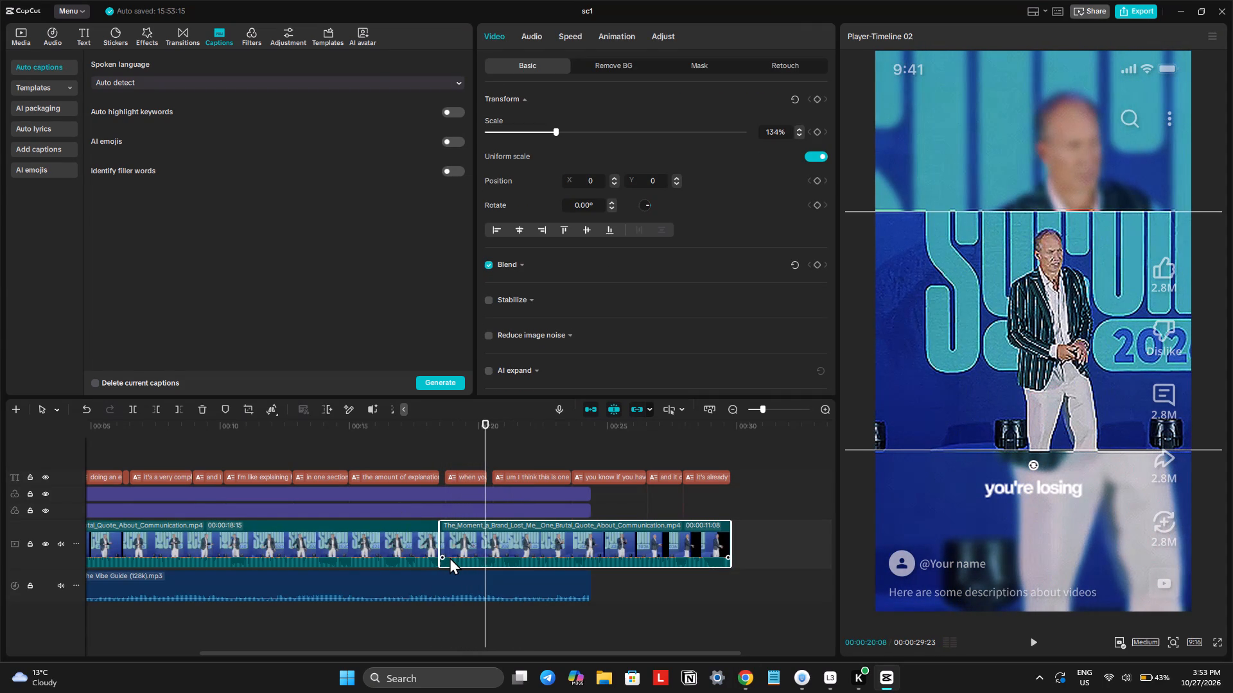
key(ctrl+b)
Duplicate the isolated quote segment and its caption "when you're explaining you're losing" onto new tracks above the originals.
click(451, 554)
key(ctrl+c)
key(ctrl+v)
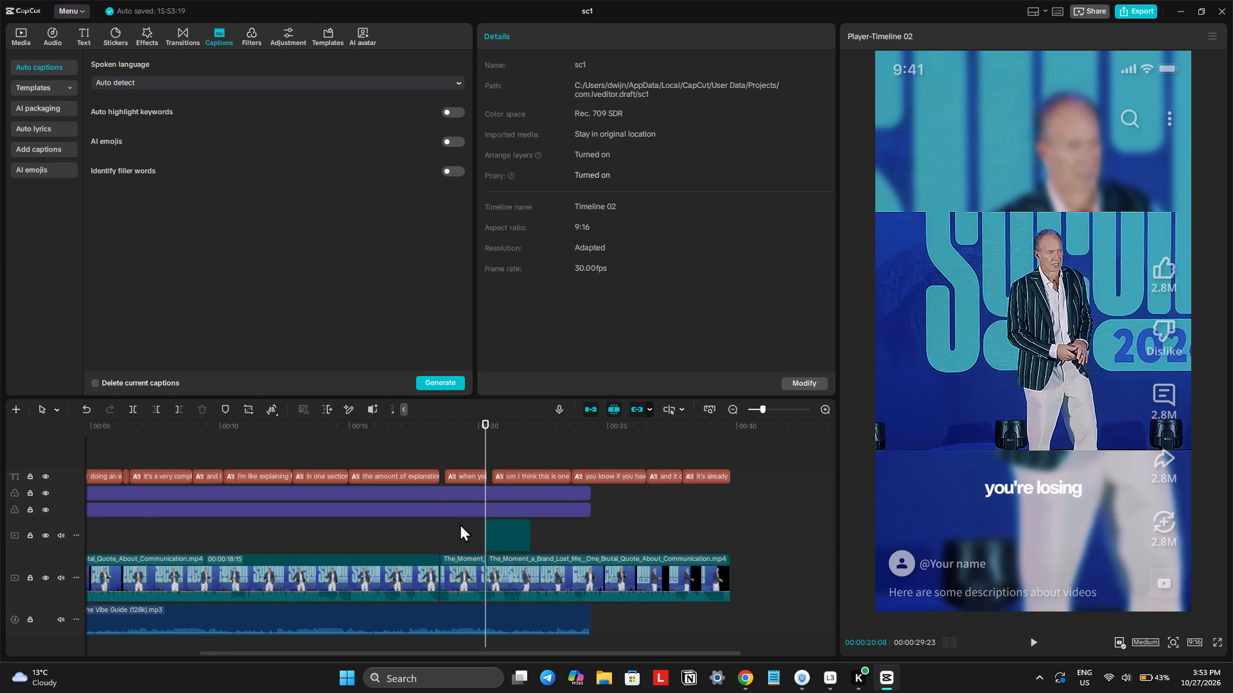
click(464, 474)
key(ctrl+c)
key(ctrl+v)
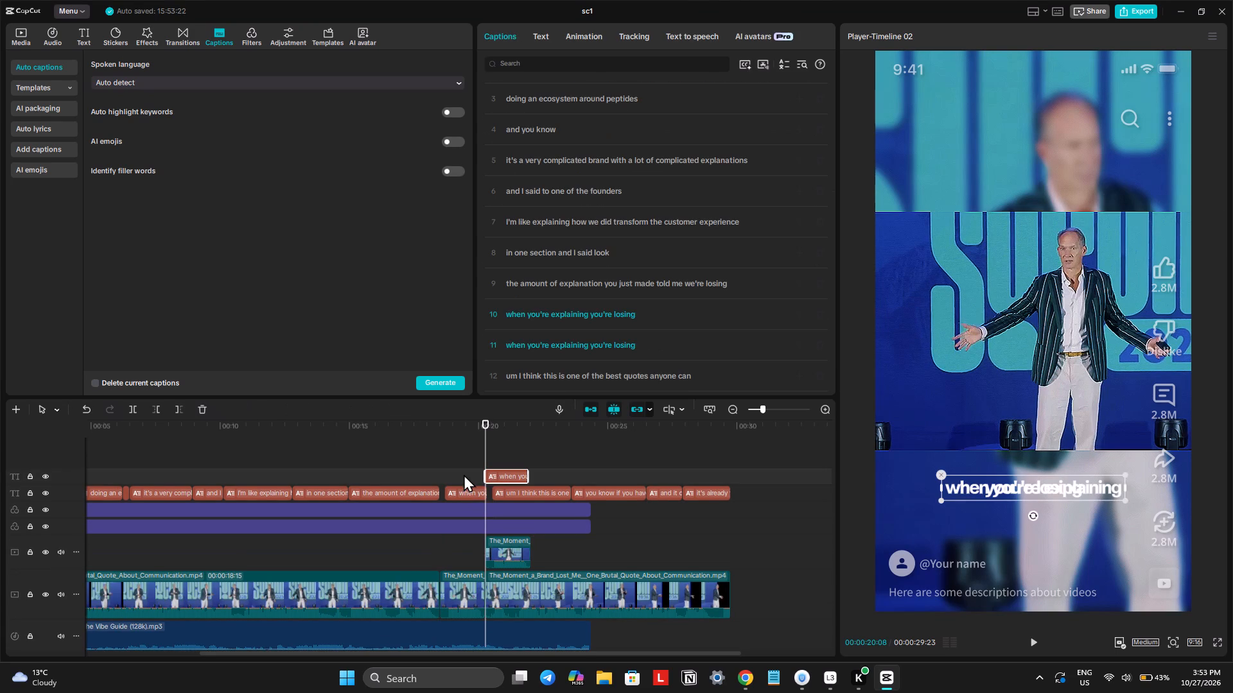
Move the duplicated quote clip and its caption to the very start of the main video and caption tracks.
click(500, 544)
ctrl+scroll(500, 544, down, 8)
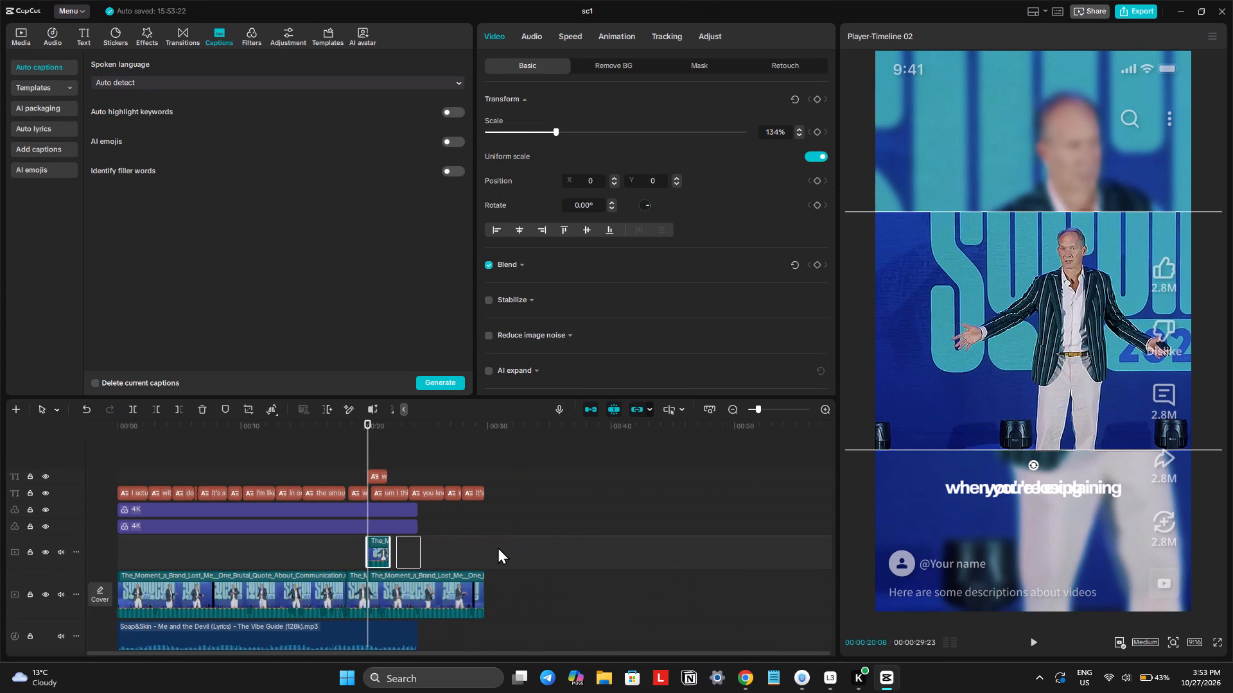
drag(378, 547, 112, 593)
click(395, 475)
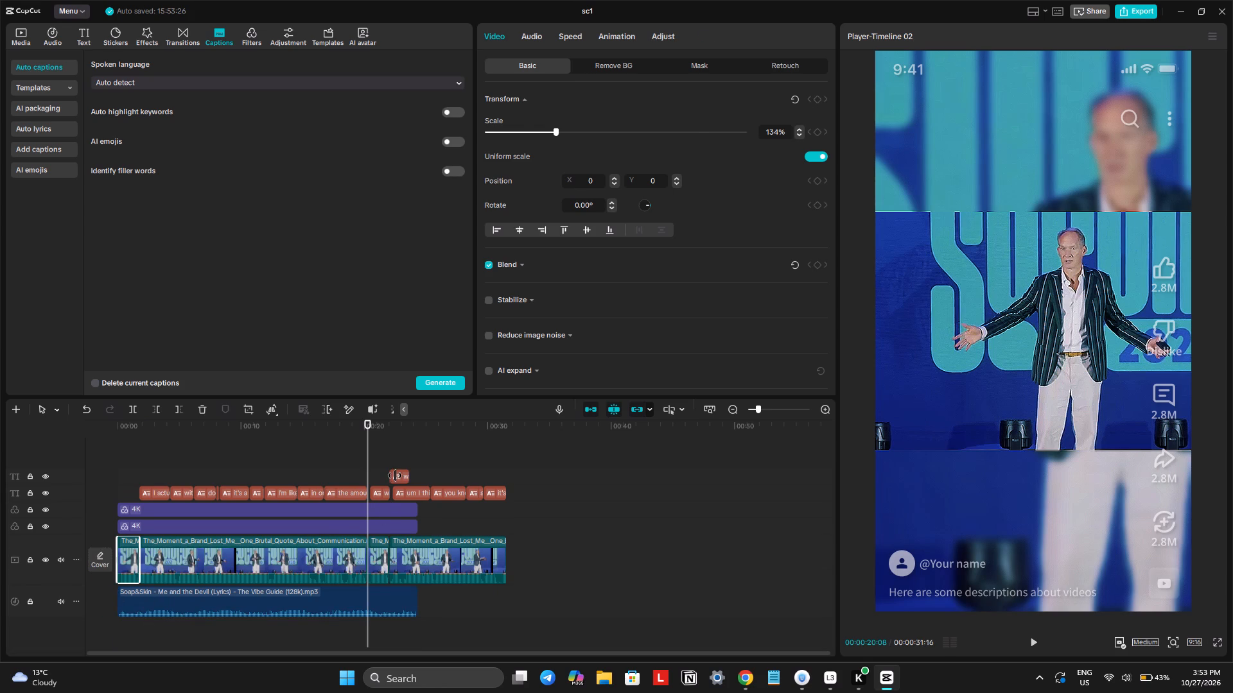
drag(398, 475, 122, 493)
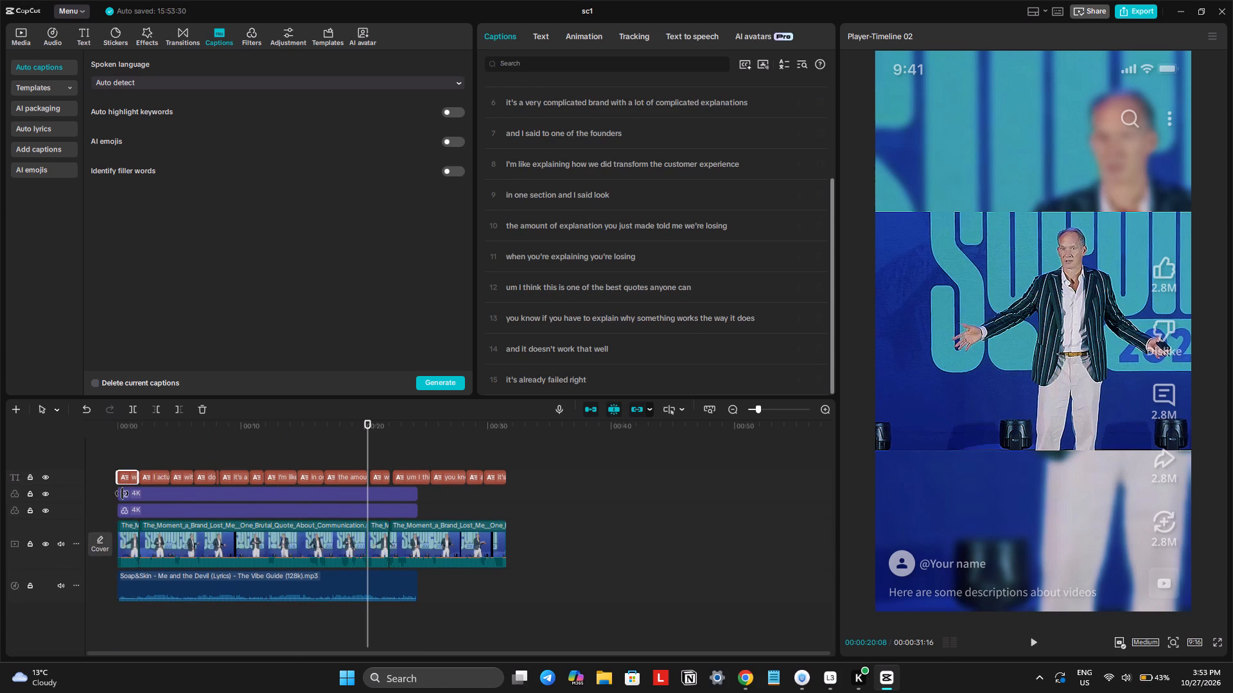
Extend both 4K filters and the background music so they reach the end of the main video.
drag(432, 496, 407, 511)
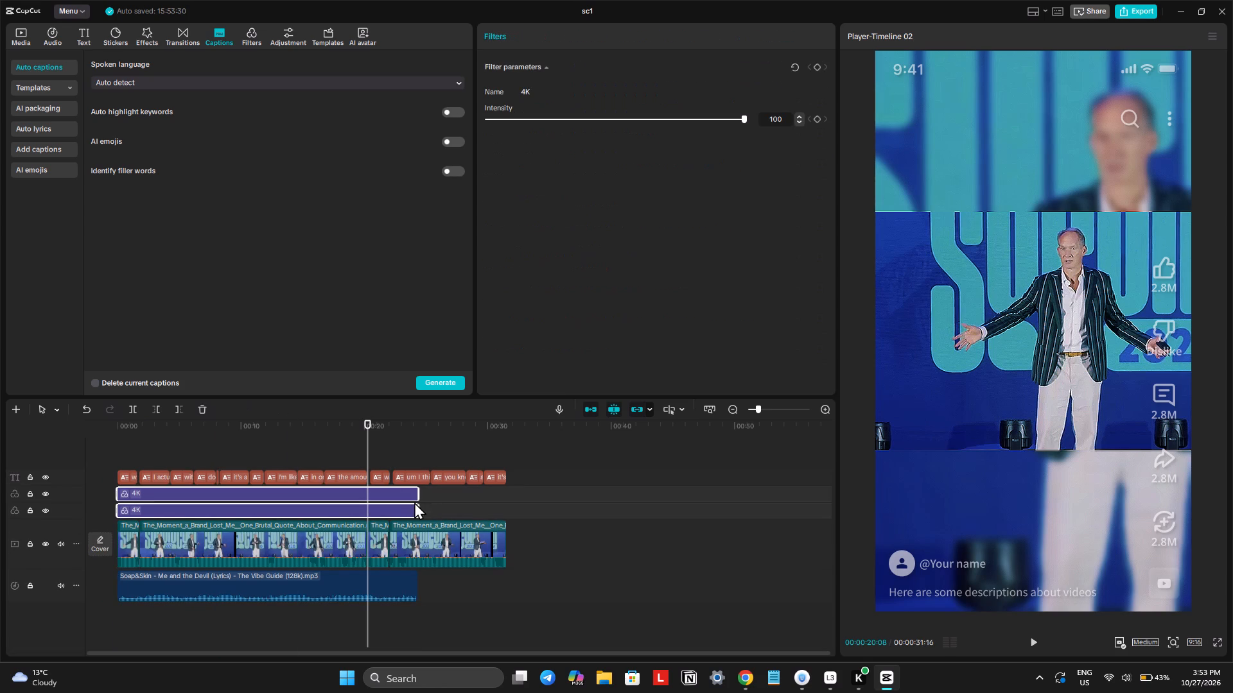
drag(415, 497, 502, 542)
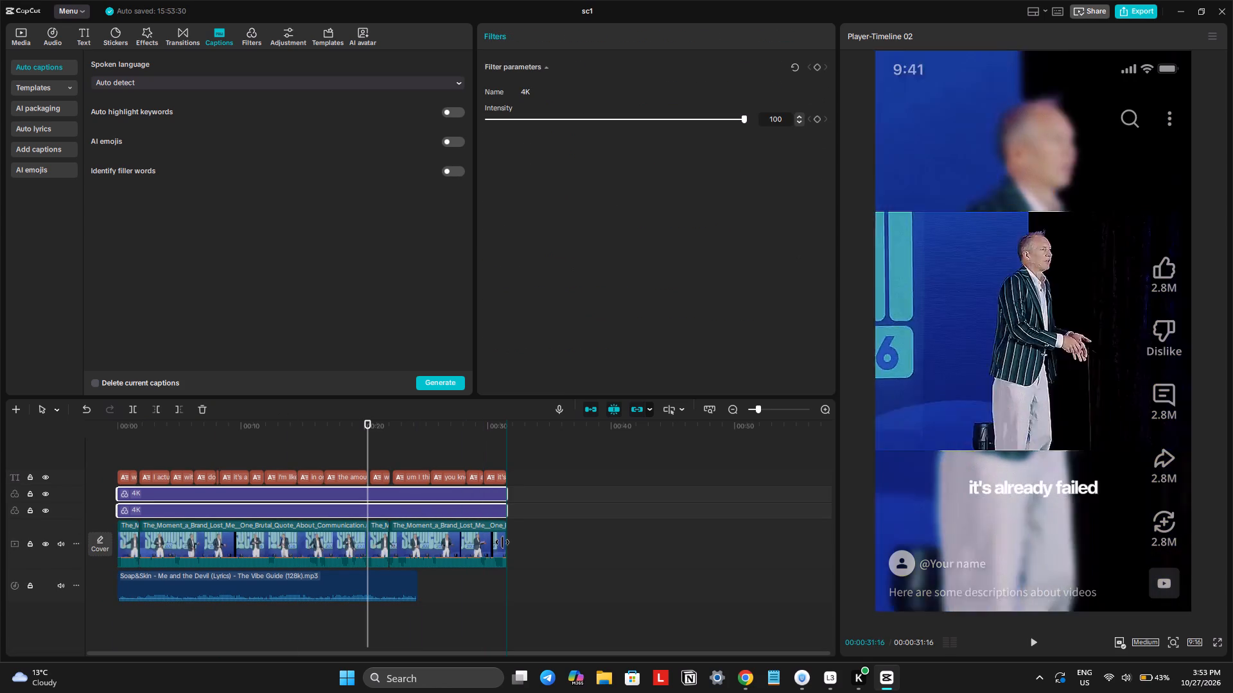
drag(502, 542, 503, 542)
click(364, 586)
drag(417, 578, 497, 584)
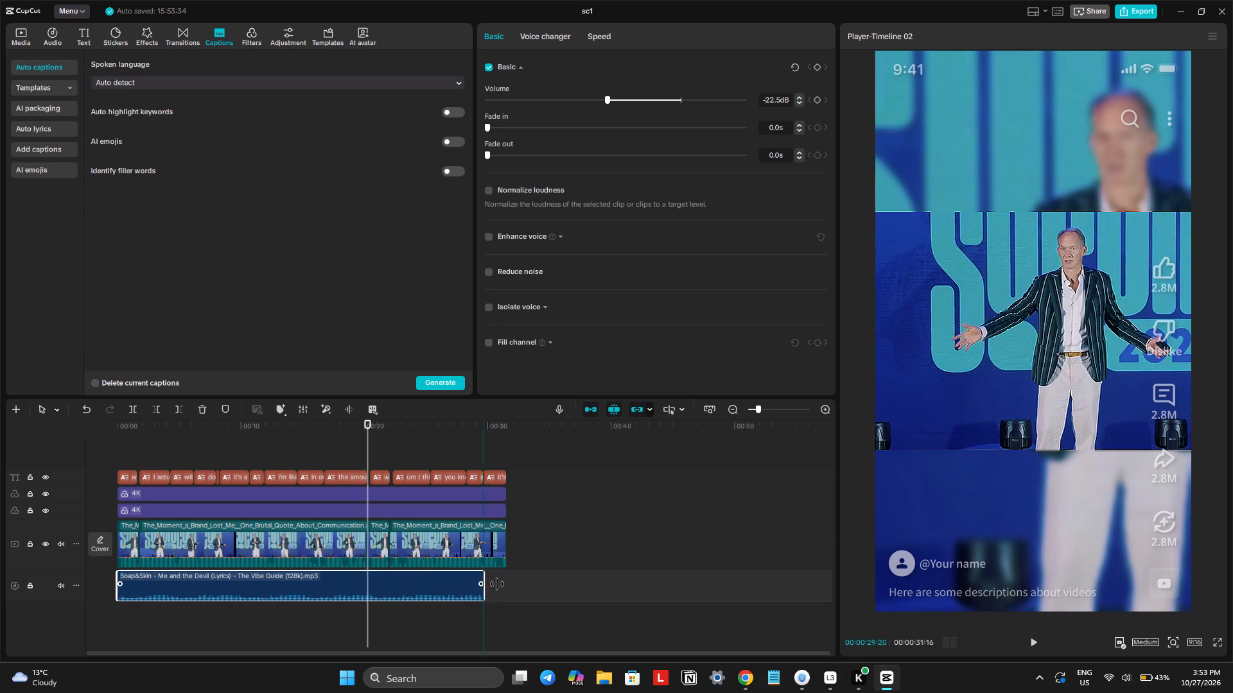
drag(497, 584, 507, 586)
Preview the new quote opening from the start of the timeline.
drag(149, 432, 55, 451)
key(space)
ctrl+scroll(279, 559, up, 3)
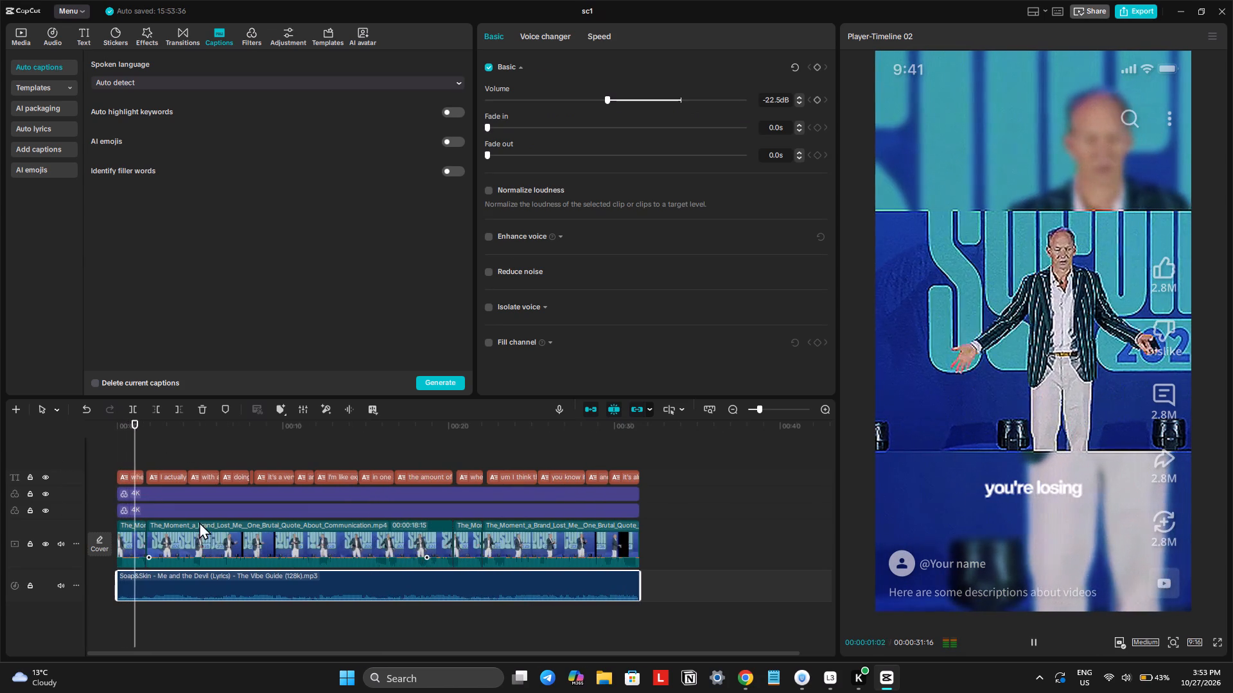
key(space)
Add a black shadow to all captions on the caption track and play a moment to check it.
drag(123, 456, 487, 475)
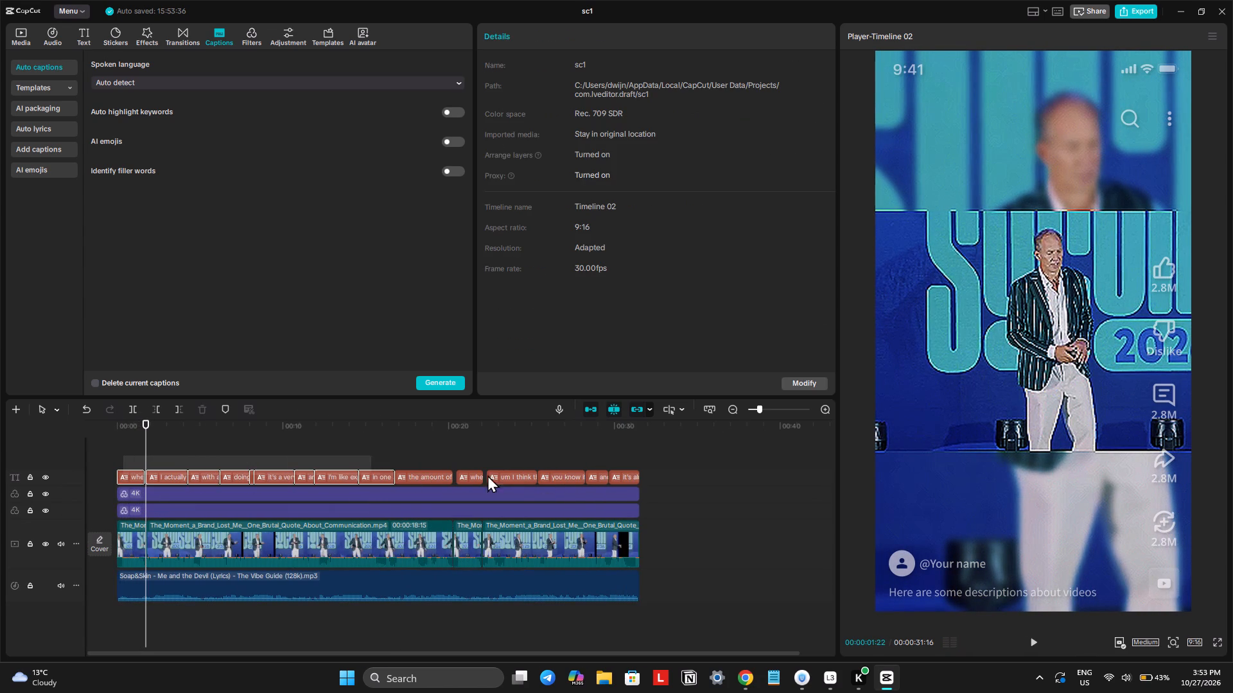
drag(487, 475, 645, 475)
click(536, 40)
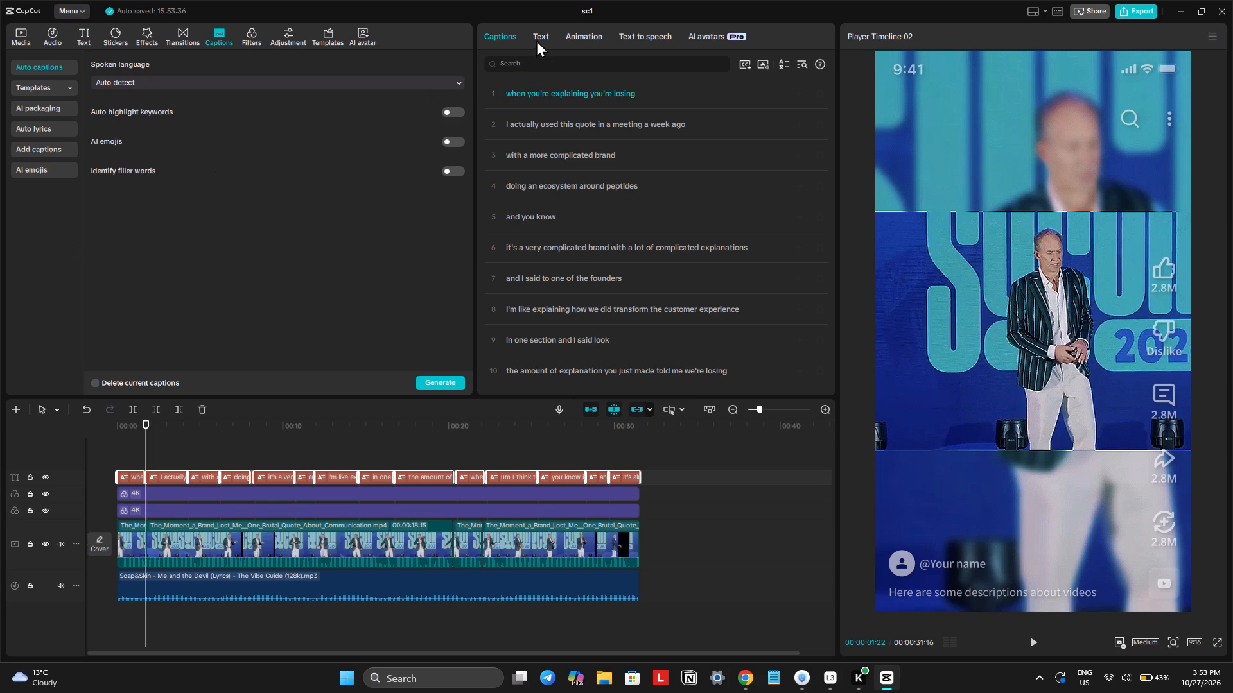
scroll(581, 153, down, 6)
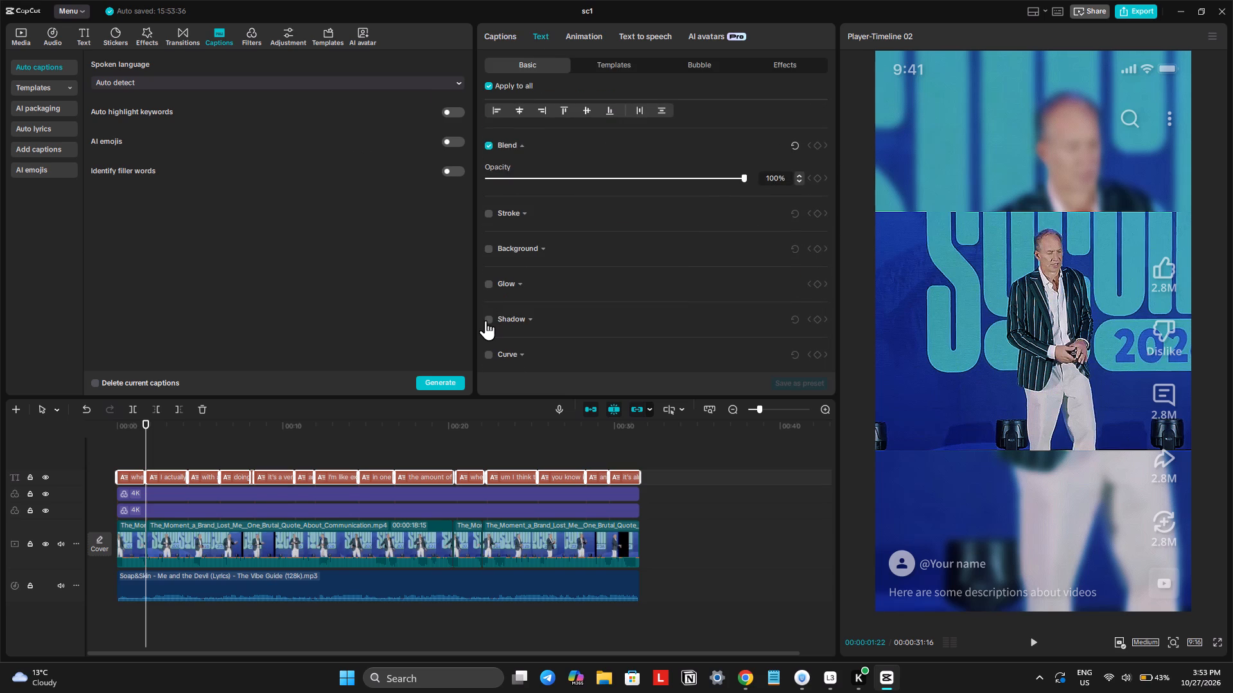
click(485, 320)
key(space)
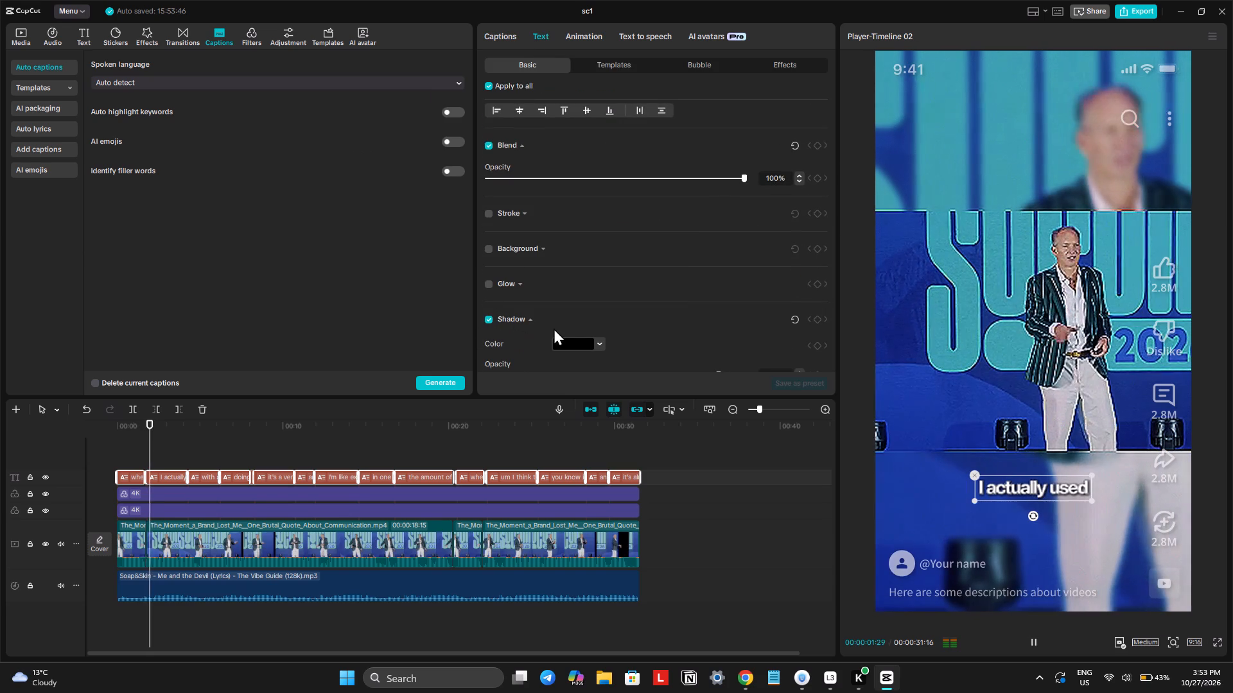
key(space)
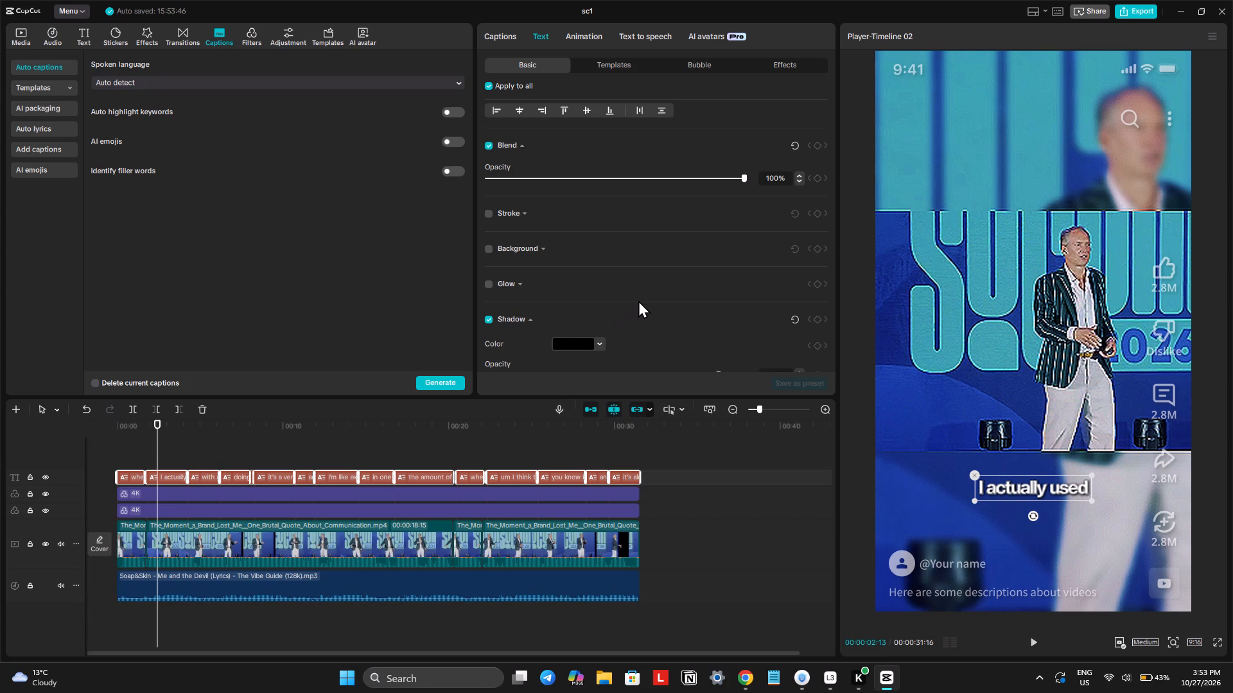
Move all captions up in the frame so they sit just below the sharp video's bottom edge, and preview them.
drag(1022, 488, 1023, 482)
drag(1023, 482, 1022, 465)
key(space)
Duplicate the first caption onto a separate track at the start of the timeline.
click(114, 435)
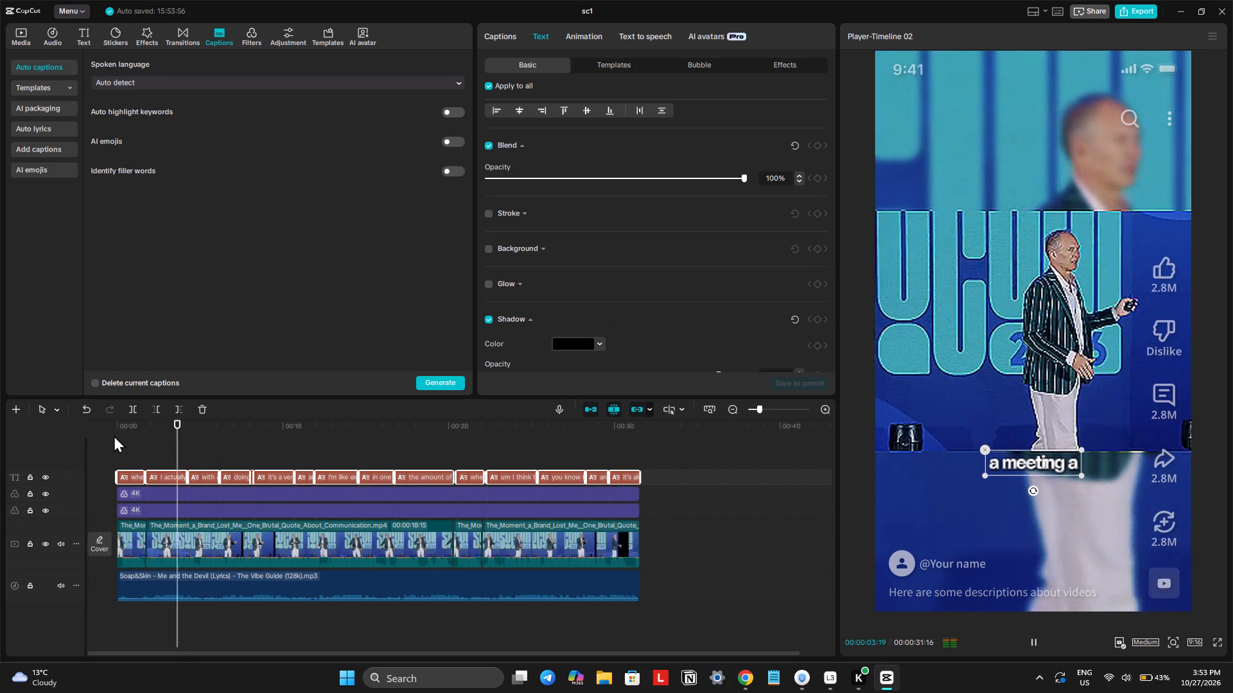
click(118, 433)
drag(123, 430, 77, 429)
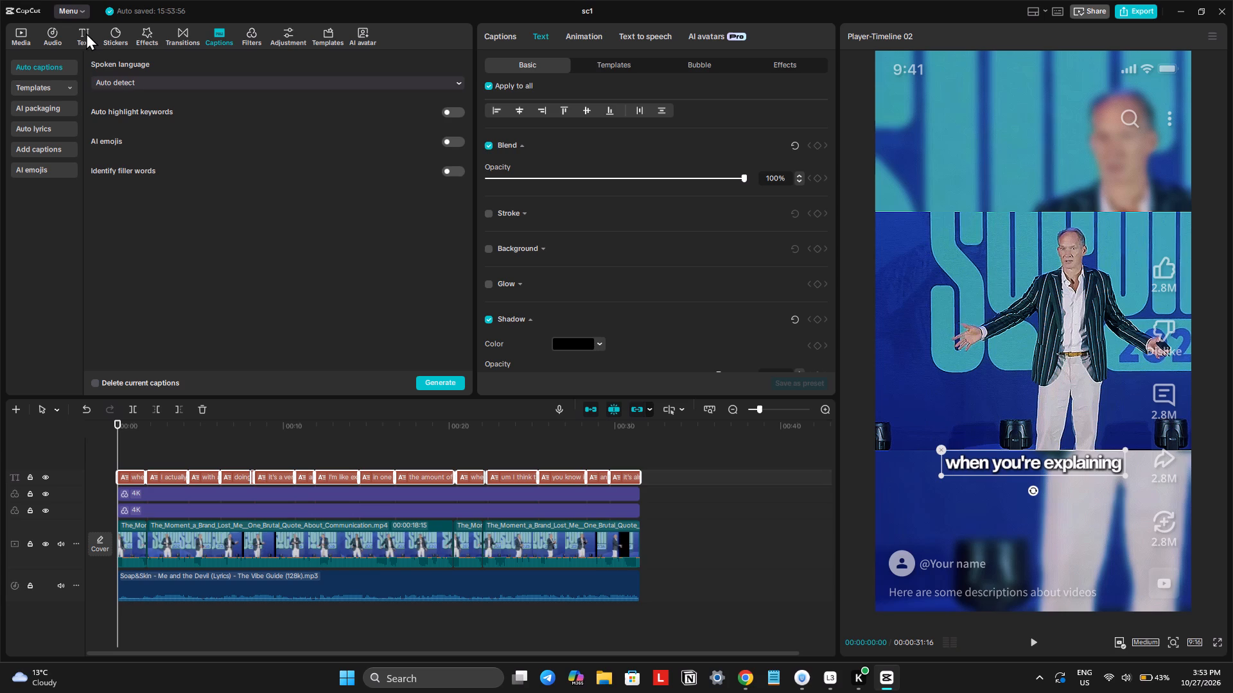
click(84, 36)
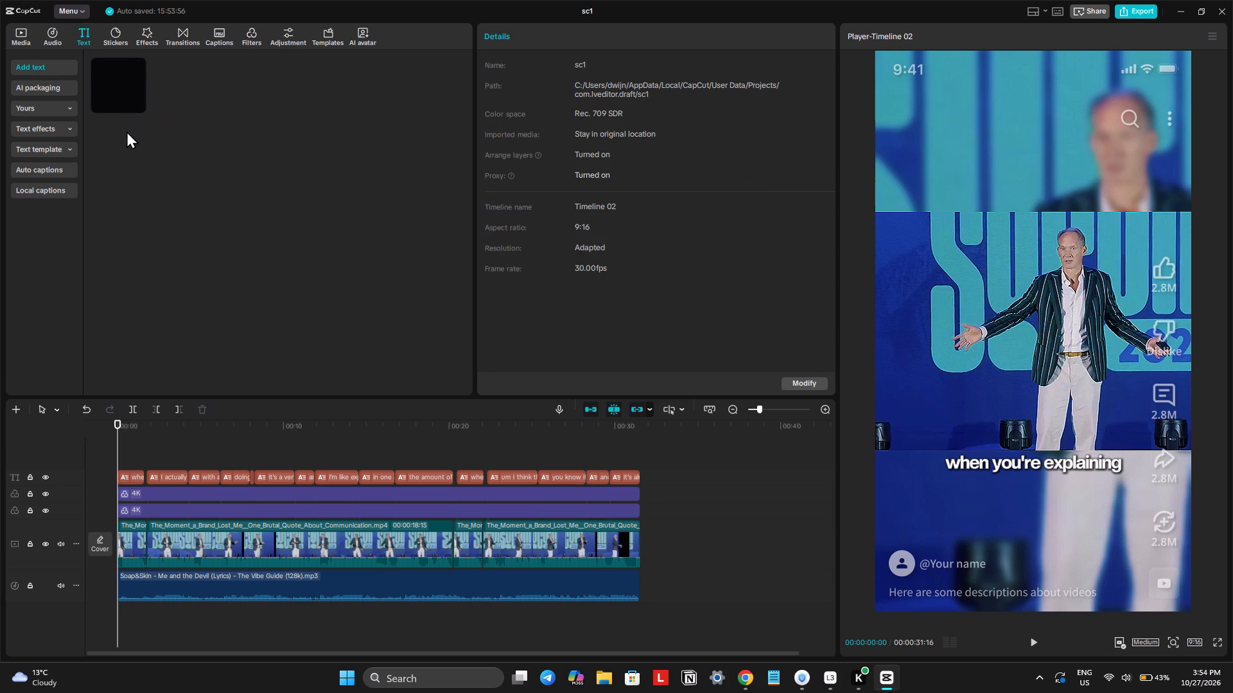
click(123, 474)
key(ctrl+c)
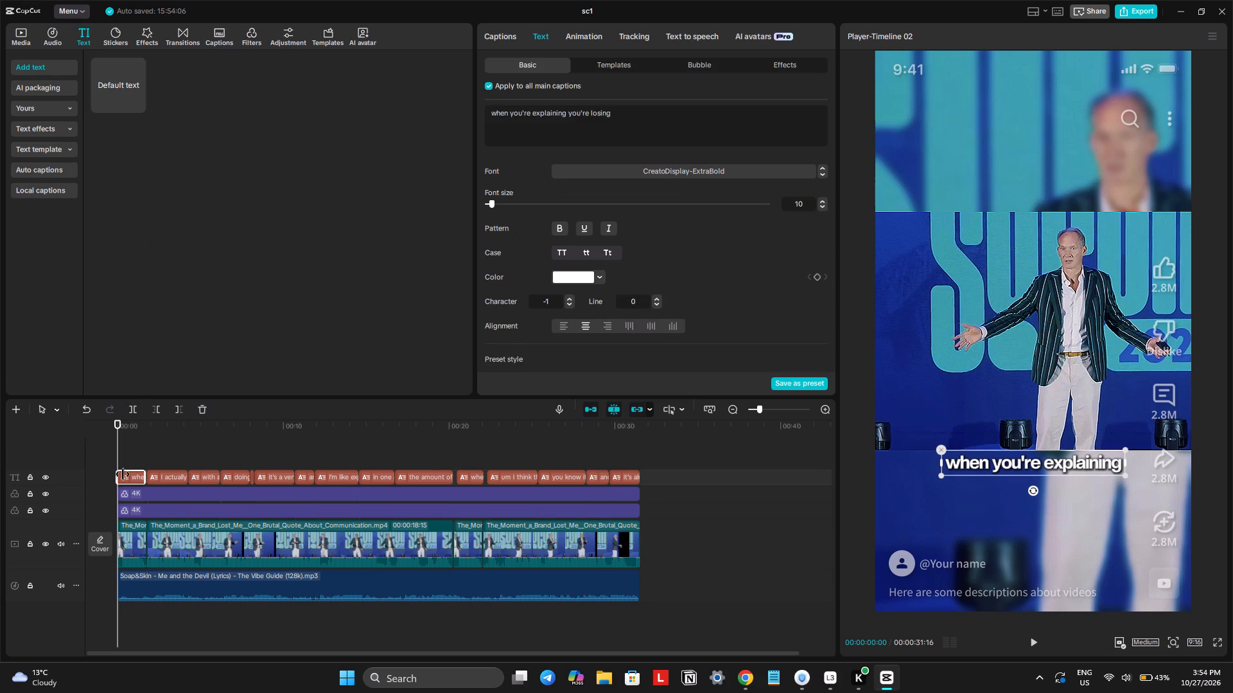
key(ctrl+v)
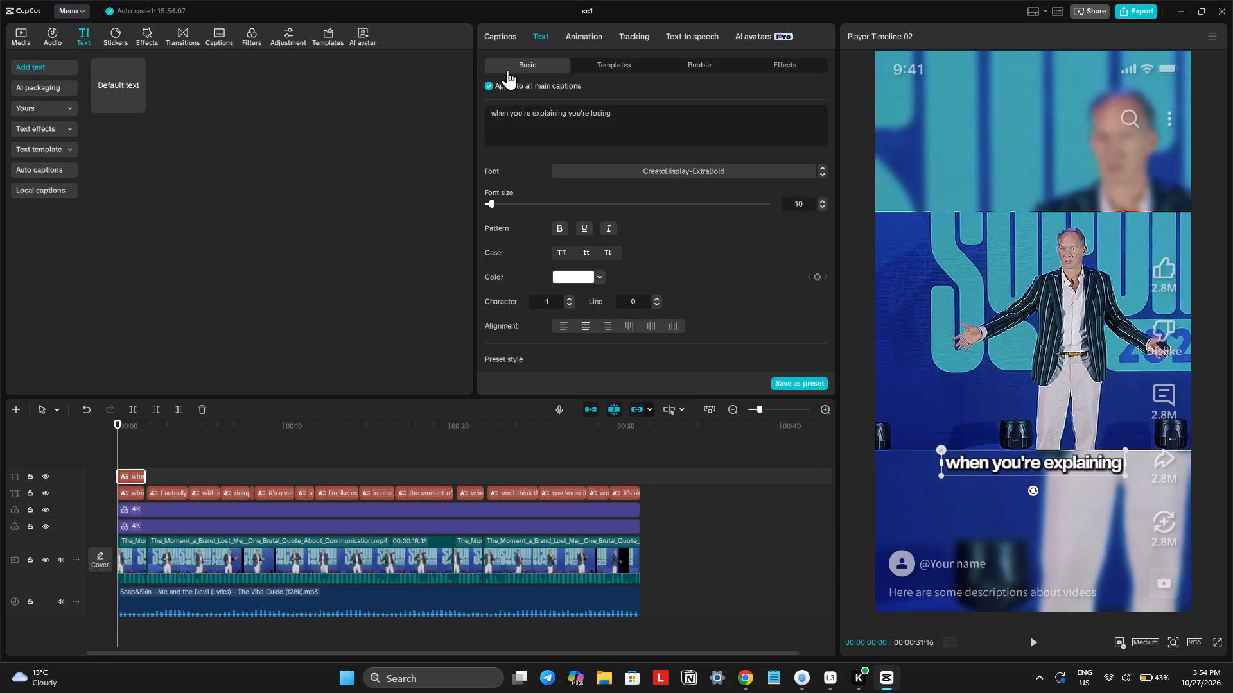
Exclude the duplicate from all-caption changes and replace its text with "IF YOU HAVE TO EXPLAIN IT, YOU'RE LOSING." plus emojis, breaking the line after "IT,".
click(487, 84)
drag(620, 112, 433, 130)
key(ctrl+a)
key(ctrl+v)
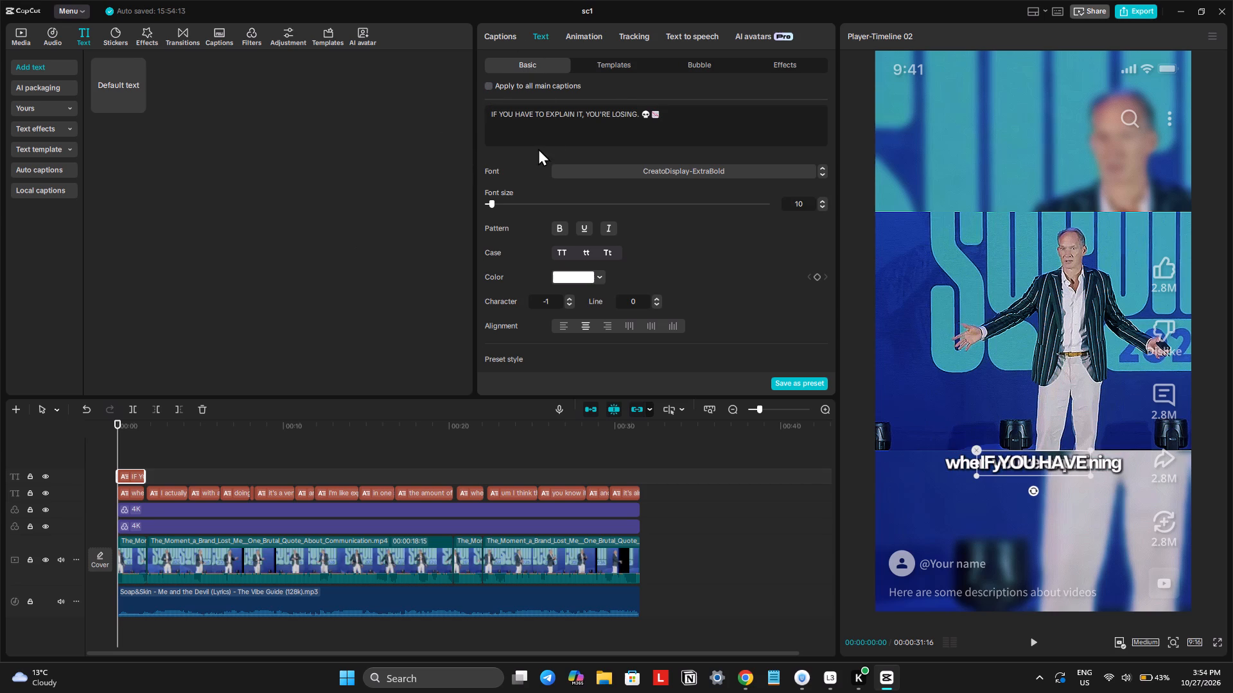
click(584, 115)
key(Return)
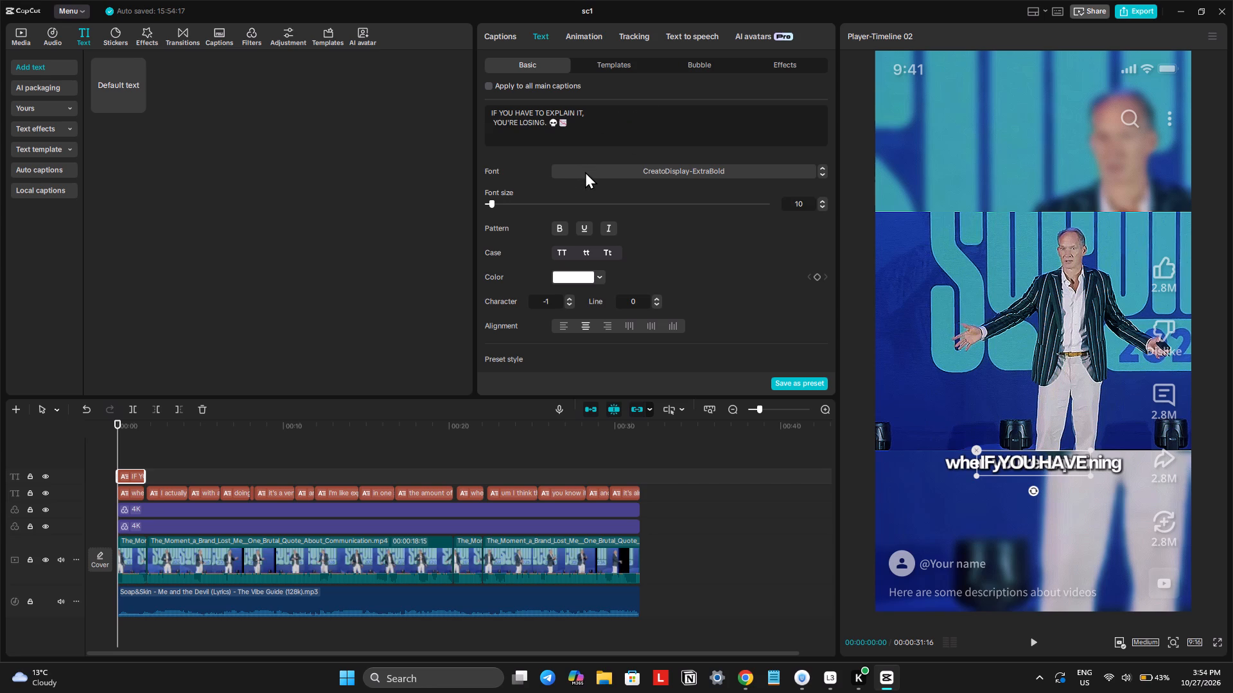
Turn off the shadow on the hook text only.
scroll(570, 214, down, 6)
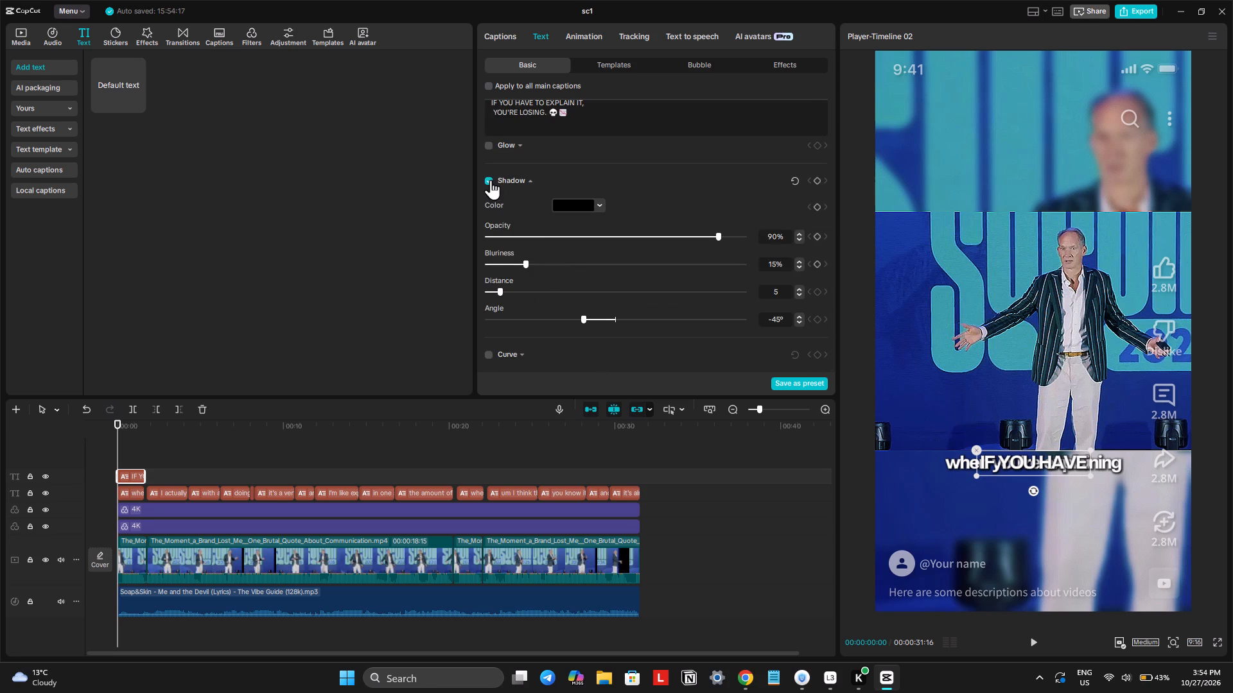
click(491, 180)
scroll(498, 193, up, 2)
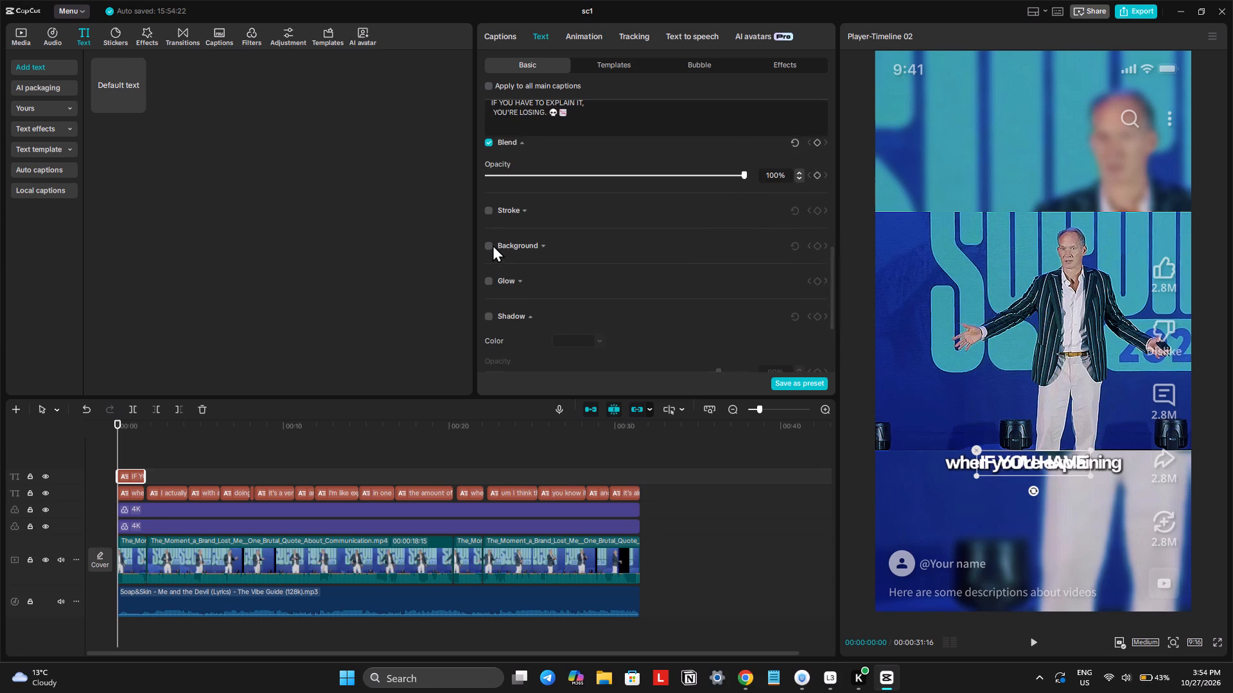
Add a black background to the hook text, using the second background style.
click(493, 244)
click(487, 246)
click(561, 293)
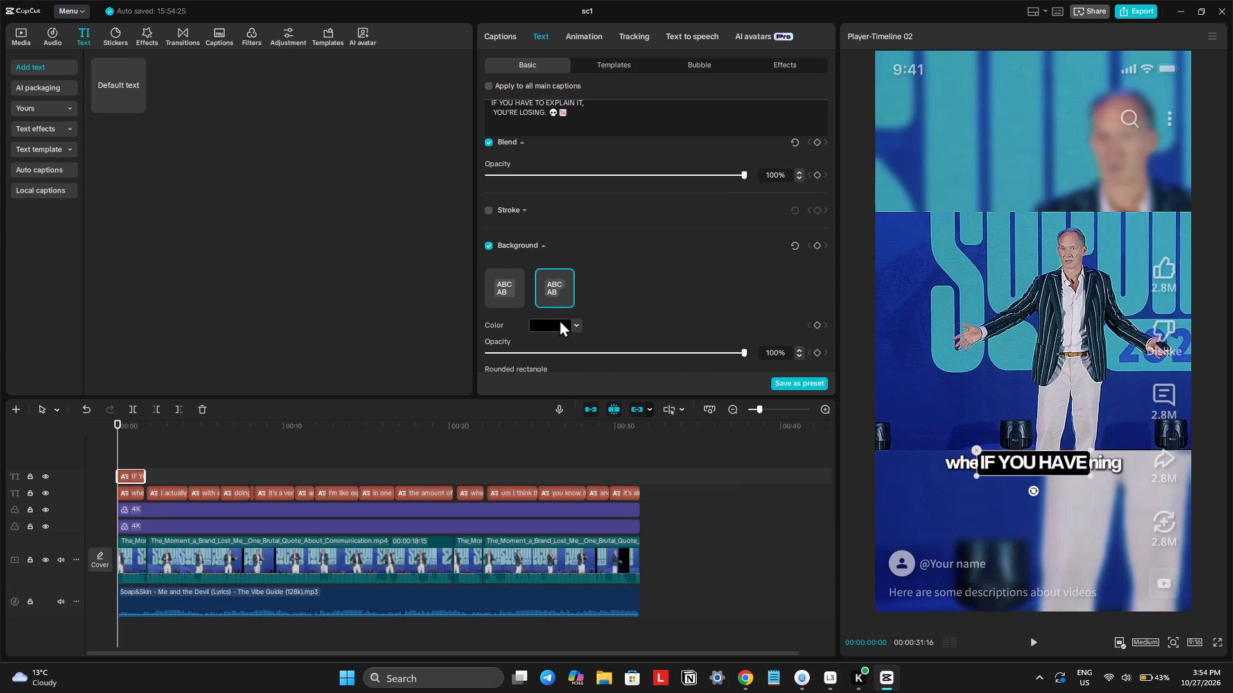
Remove the caption animation from the hook text by setting it to None.
scroll(577, 259, up, 6)
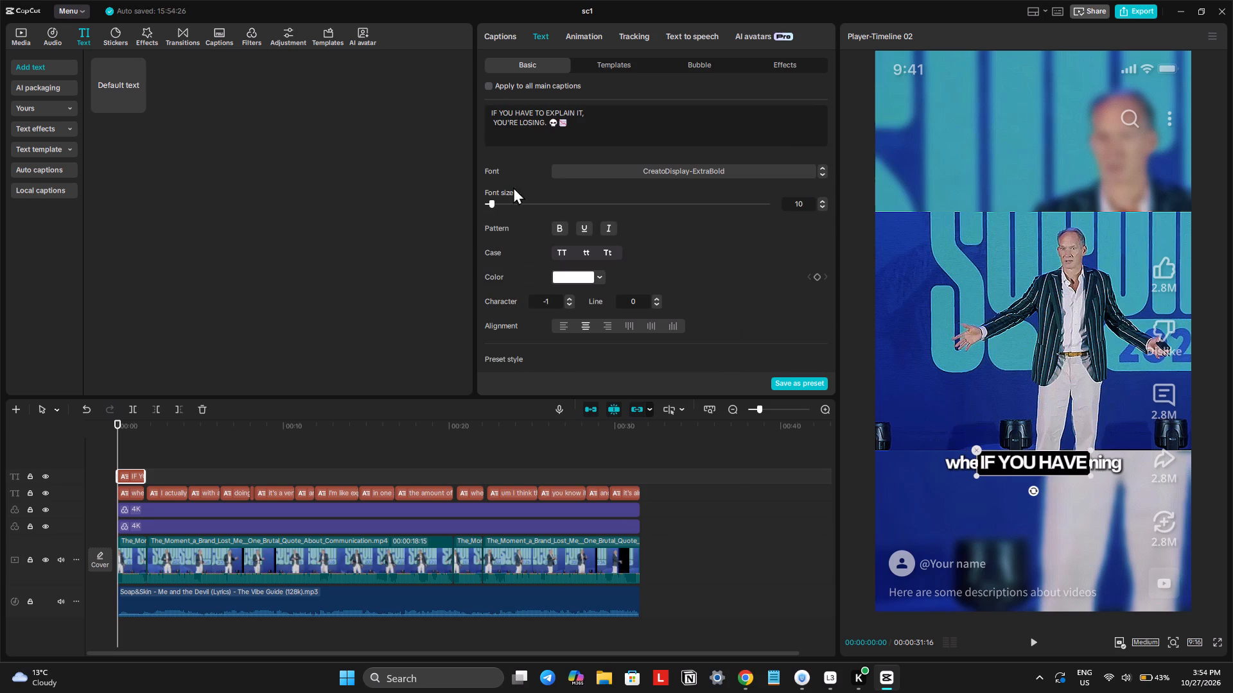
click(569, 39)
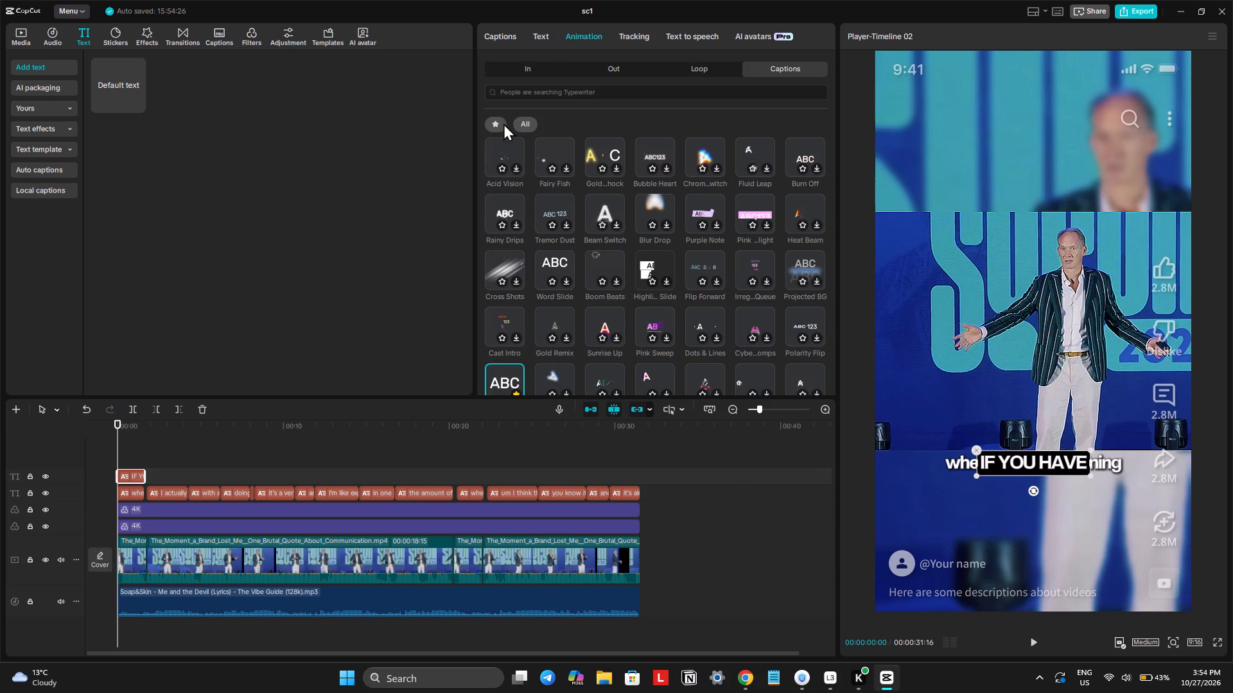
scroll(510, 175, up, 5)
click(493, 165)
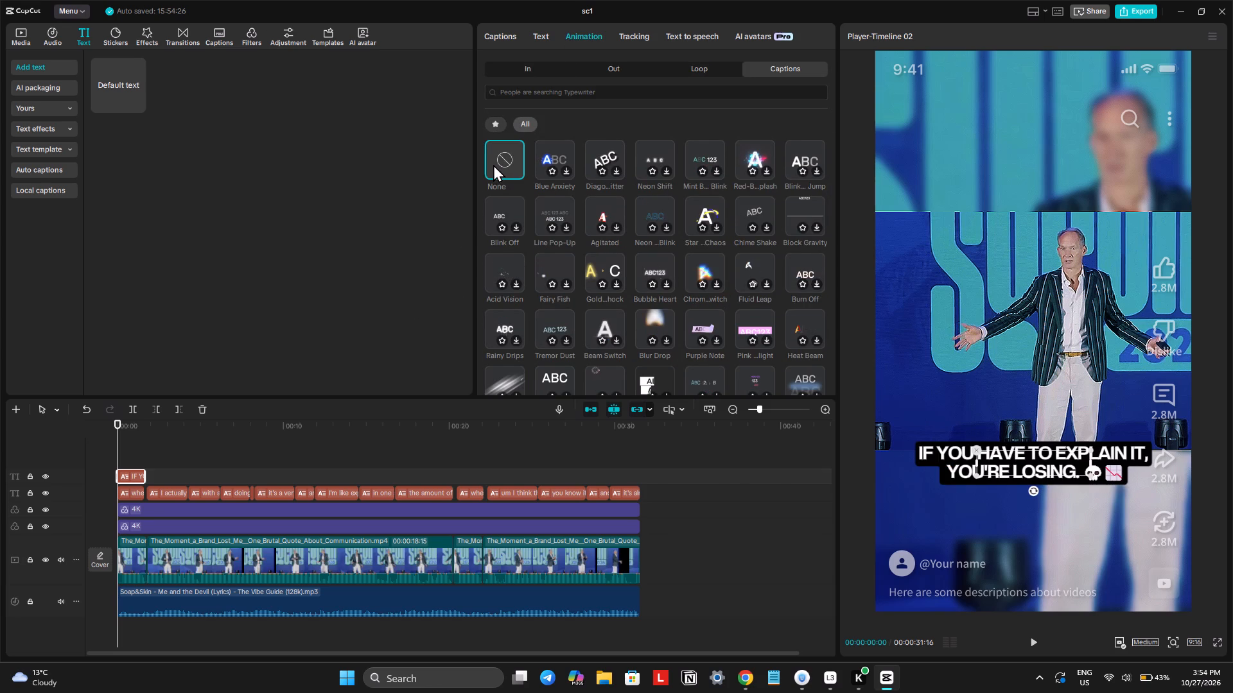
Browse the favourite fonts for the hook text and compare how they look in the preview.
click(538, 38)
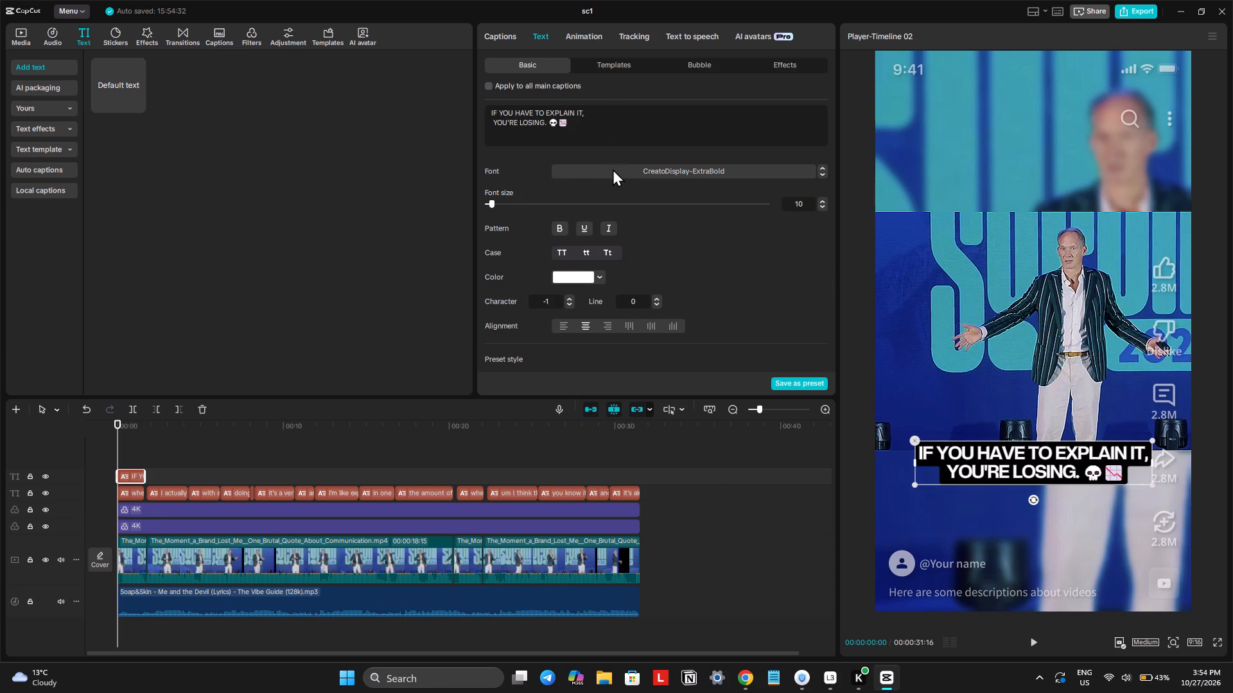
click(613, 171)
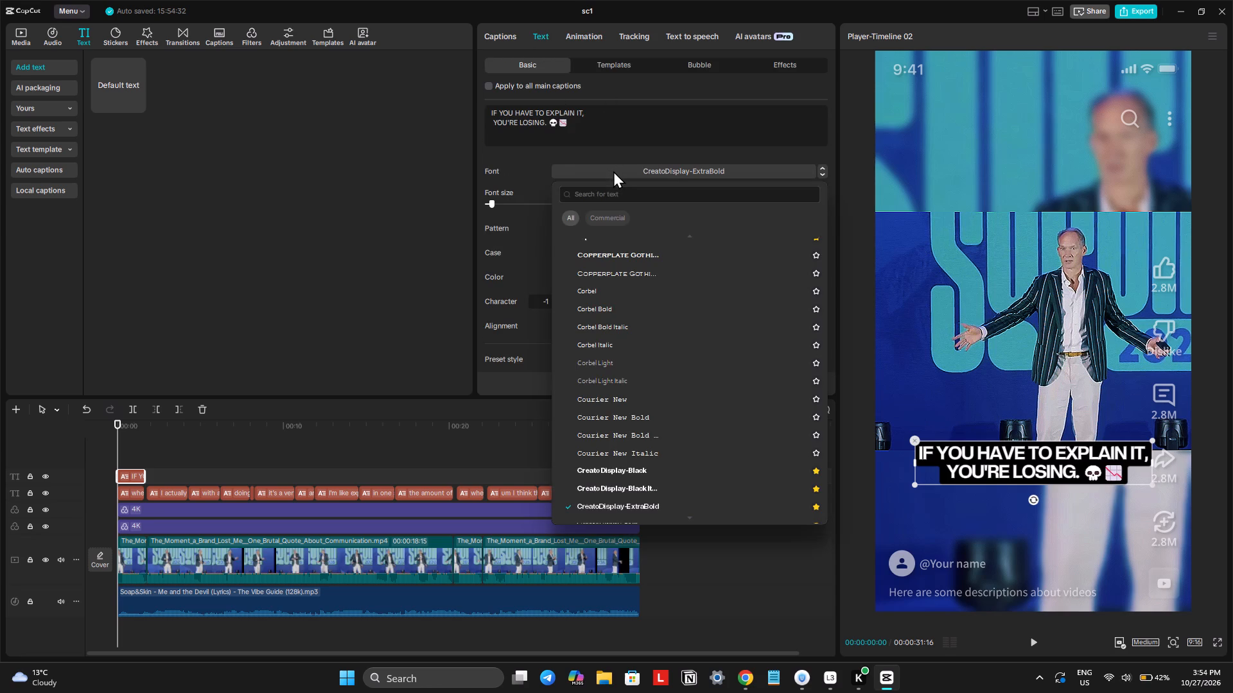
scroll(616, 279, up, 11)
scroll(624, 297, up, 20)
scroll(624, 297, up, 20)
scroll(624, 297, up, 3)
scroll(632, 307, up, 20)
scroll(632, 307, up, 20)
scroll(632, 307, up, 20)
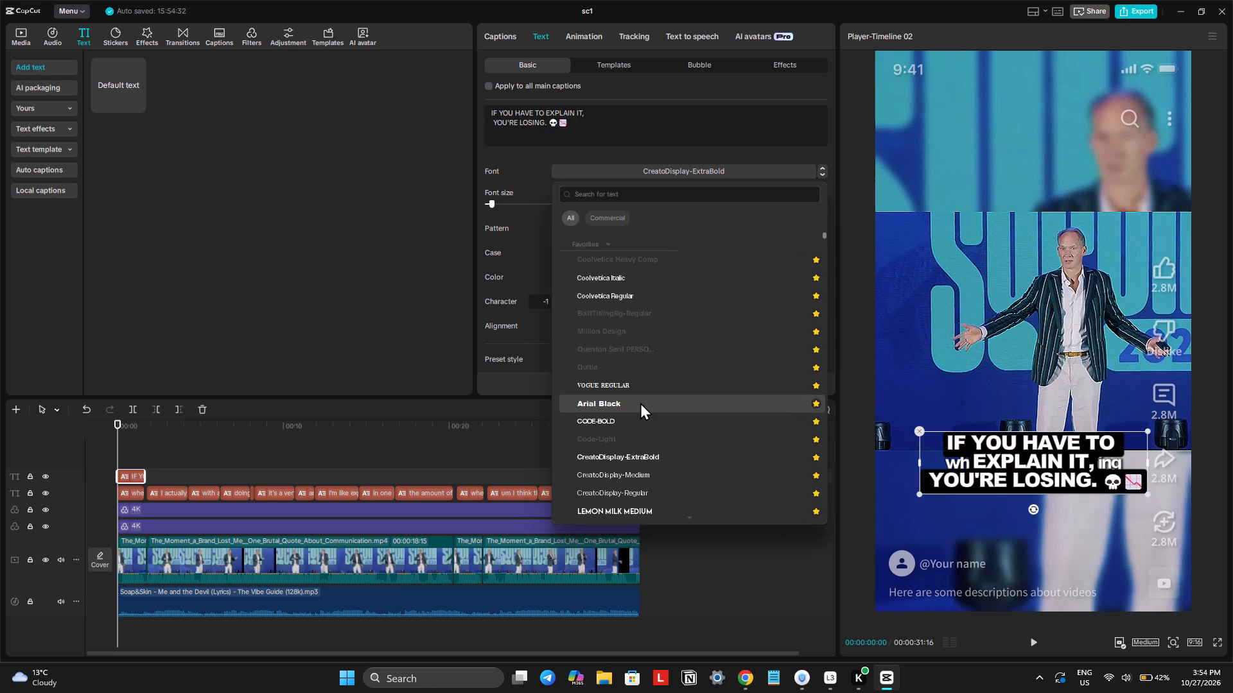
scroll(640, 408, up, 10)
scroll(638, 482, down, 1)
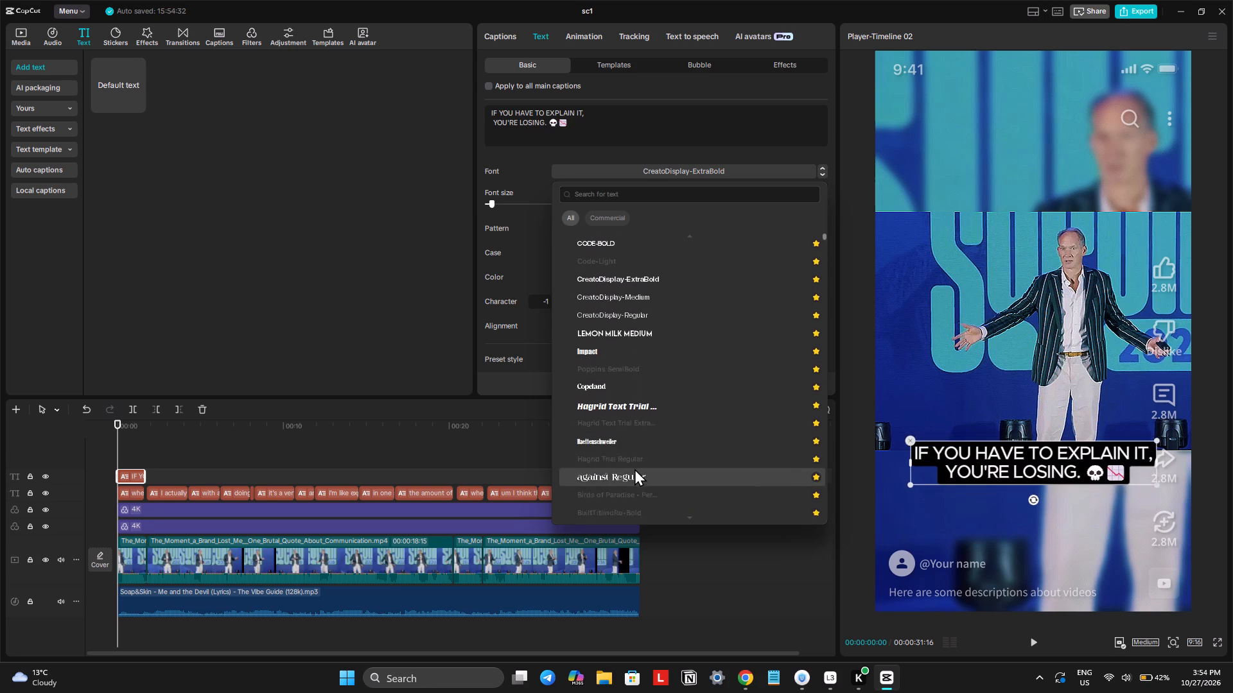
scroll(634, 468, down, 1)
scroll(620, 339, down, 1)
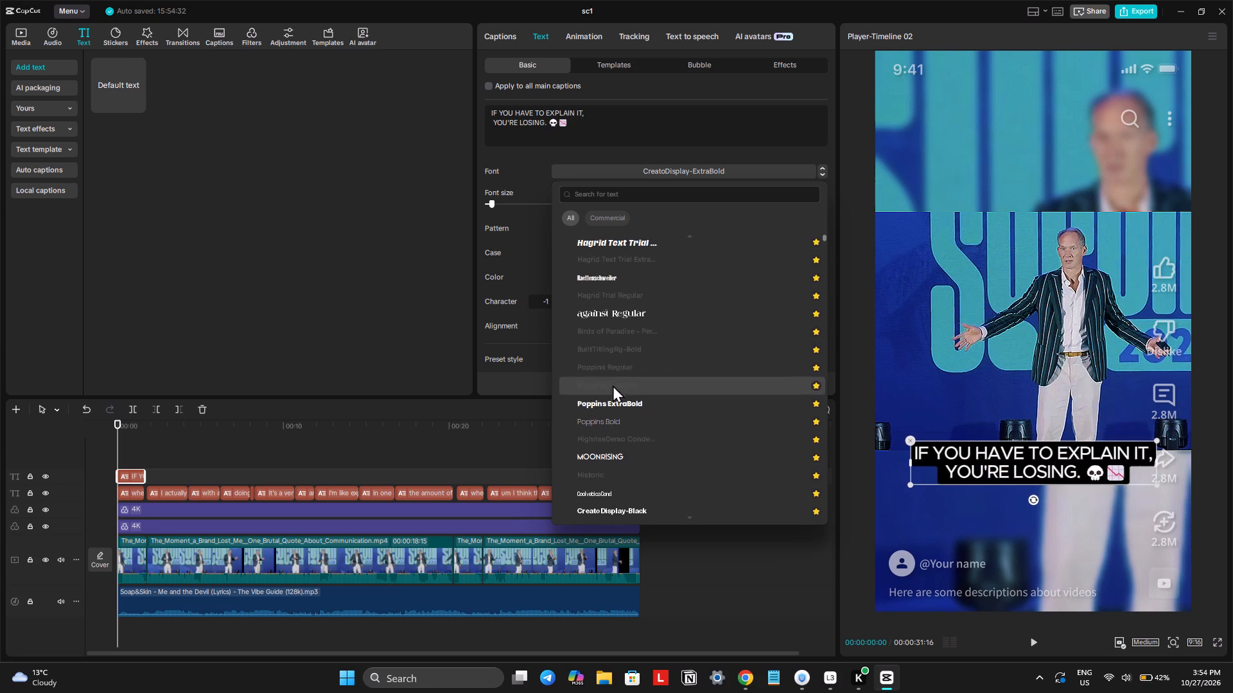
scroll(613, 385, down, 2)
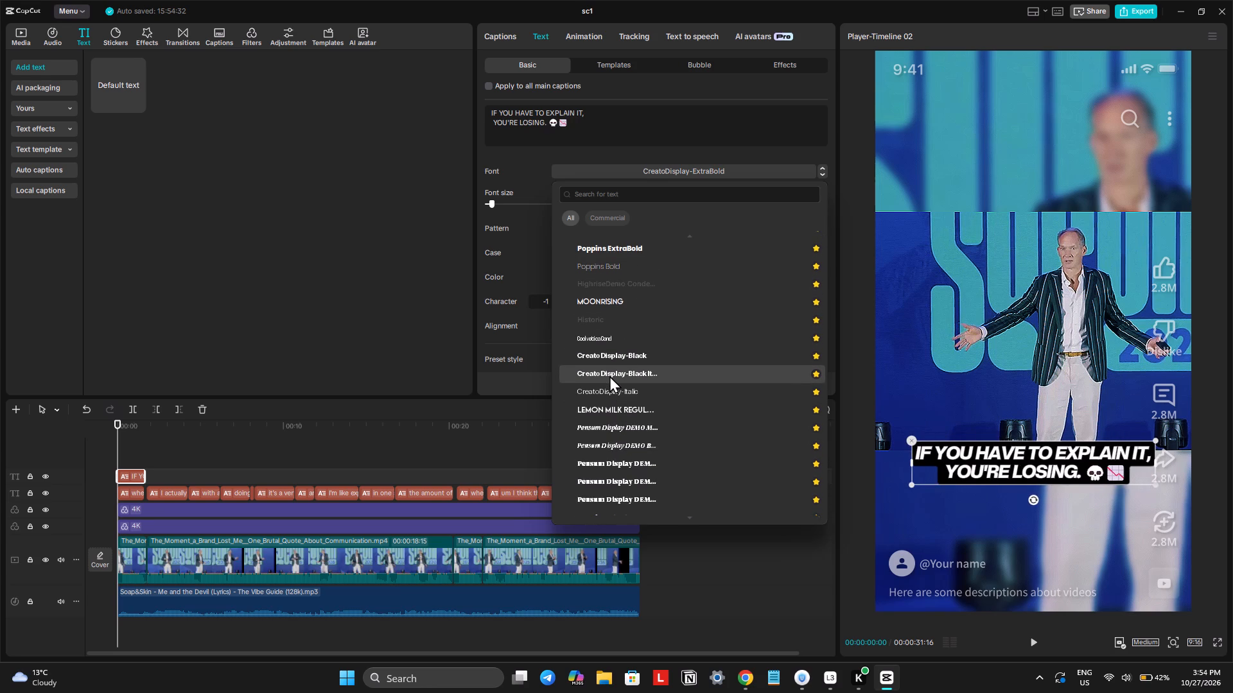
scroll(609, 375, down, 1)
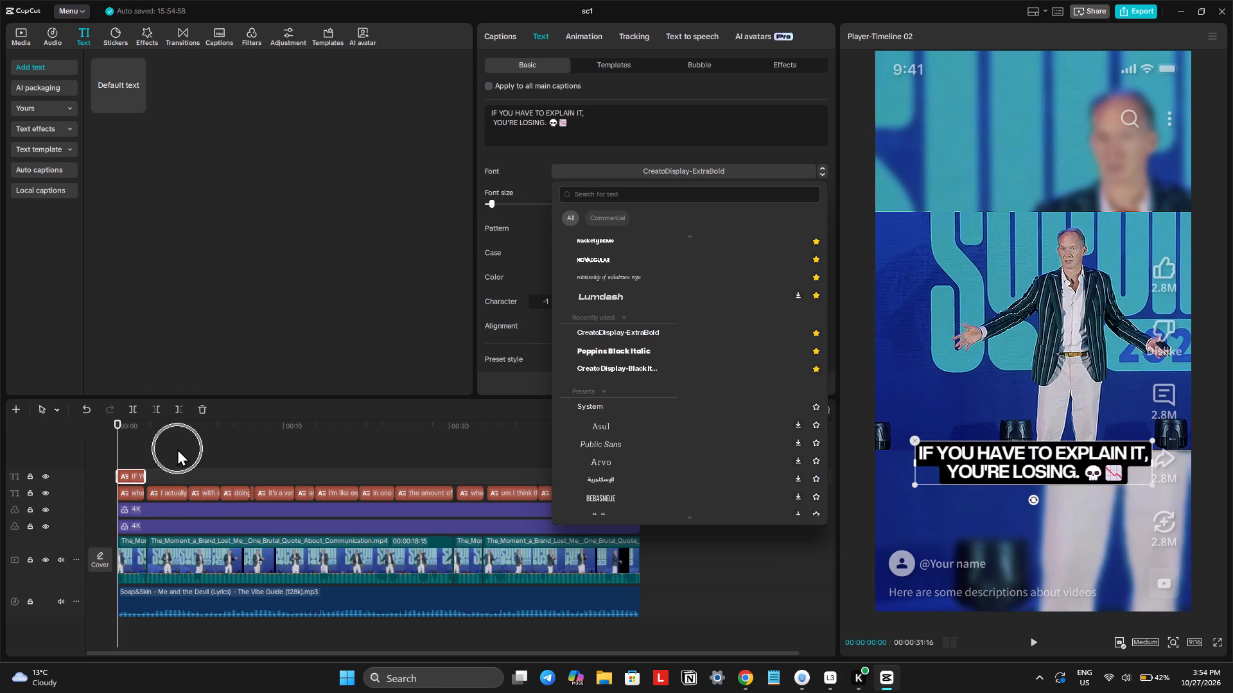
click(155, 441)
Extend the hook text clip so it spans the full length of the video.
key(space)
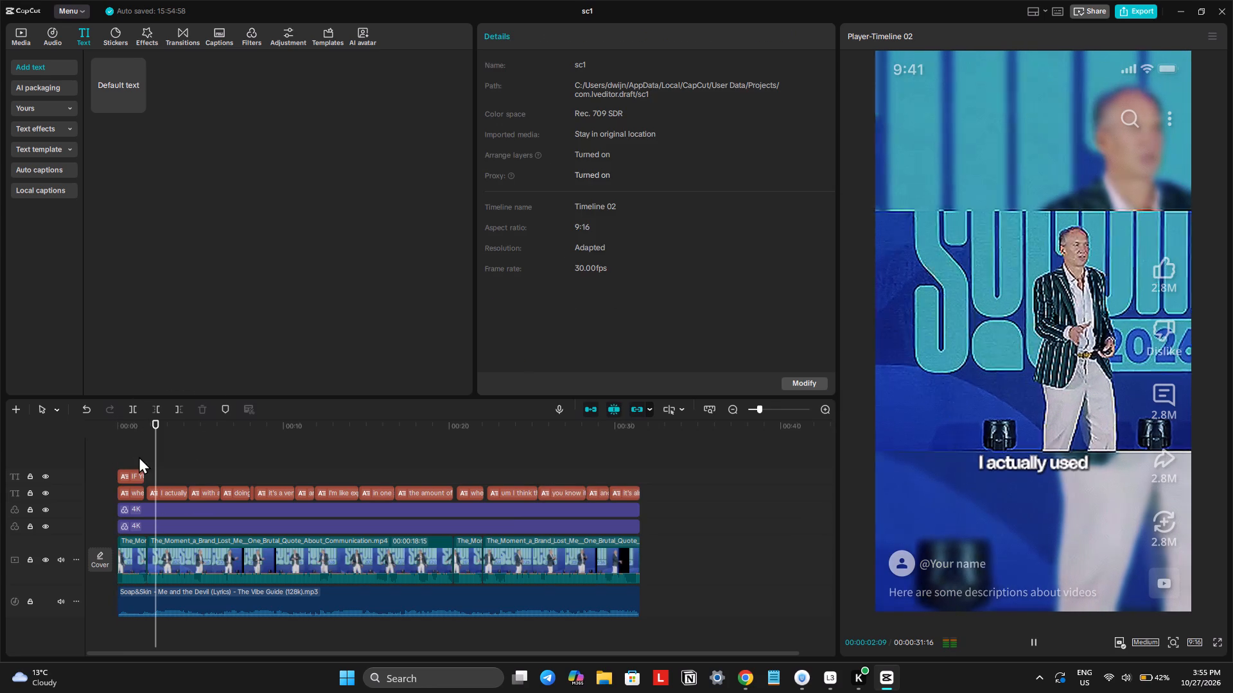
click(139, 456)
click(138, 475)
drag(146, 473, 271, 472)
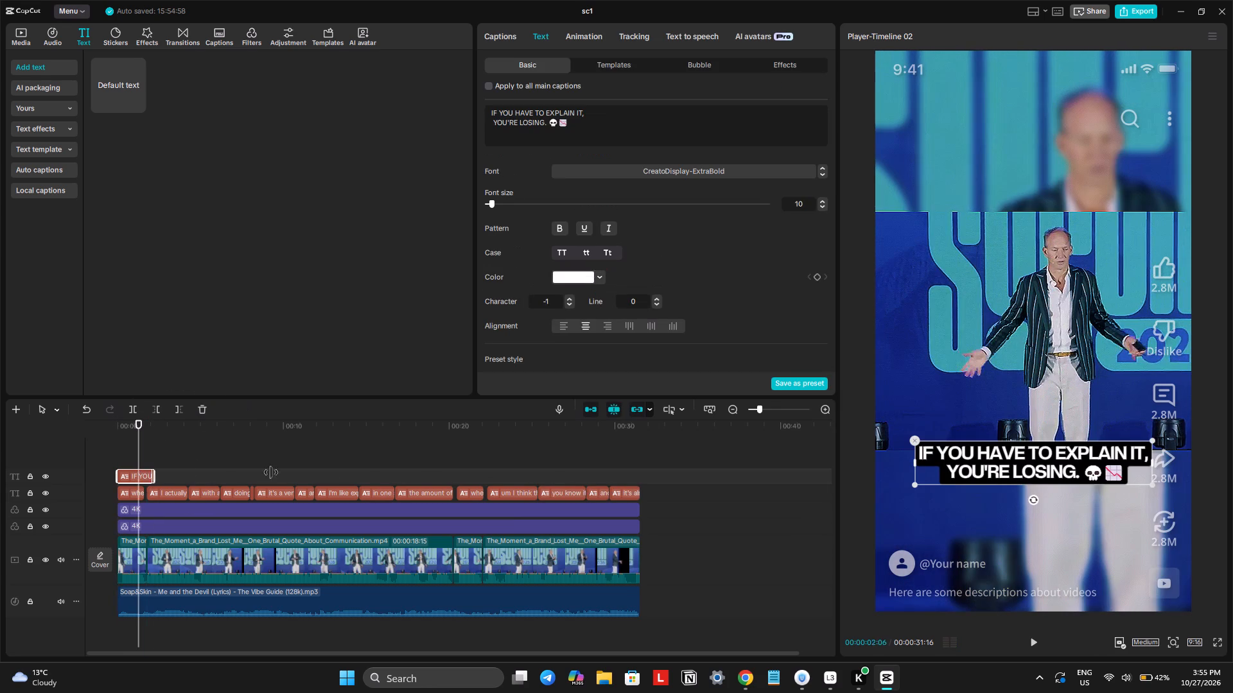
drag(271, 472, 634, 517)
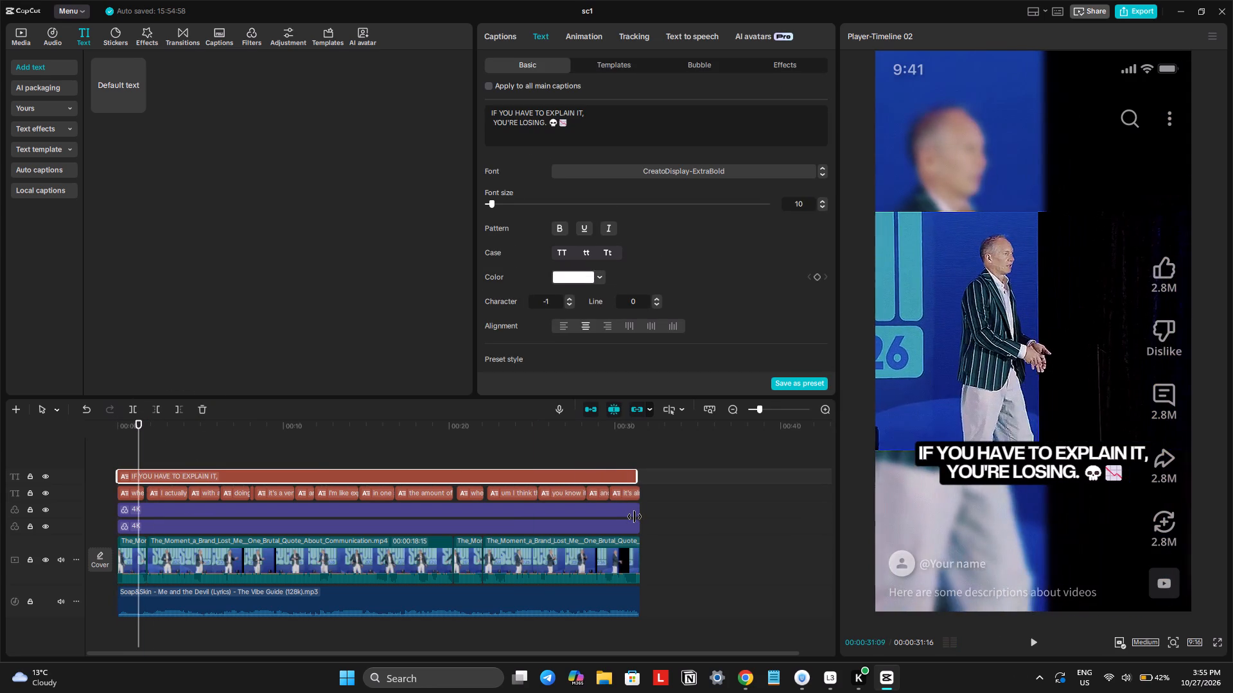
drag(634, 517, 636, 520)
Move the hook text onto the blurred area just above the sharp video, centred horizontally, and preview it from the start.
drag(983, 460, 972, 180)
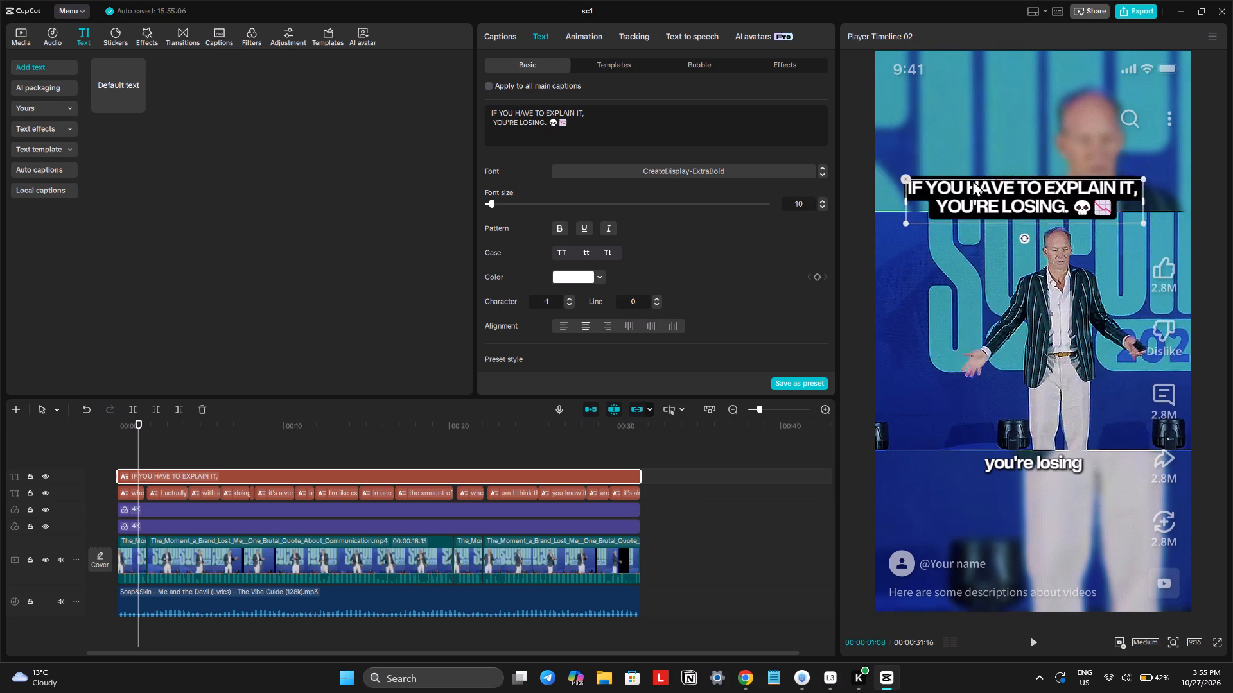
drag(972, 180, 984, 173)
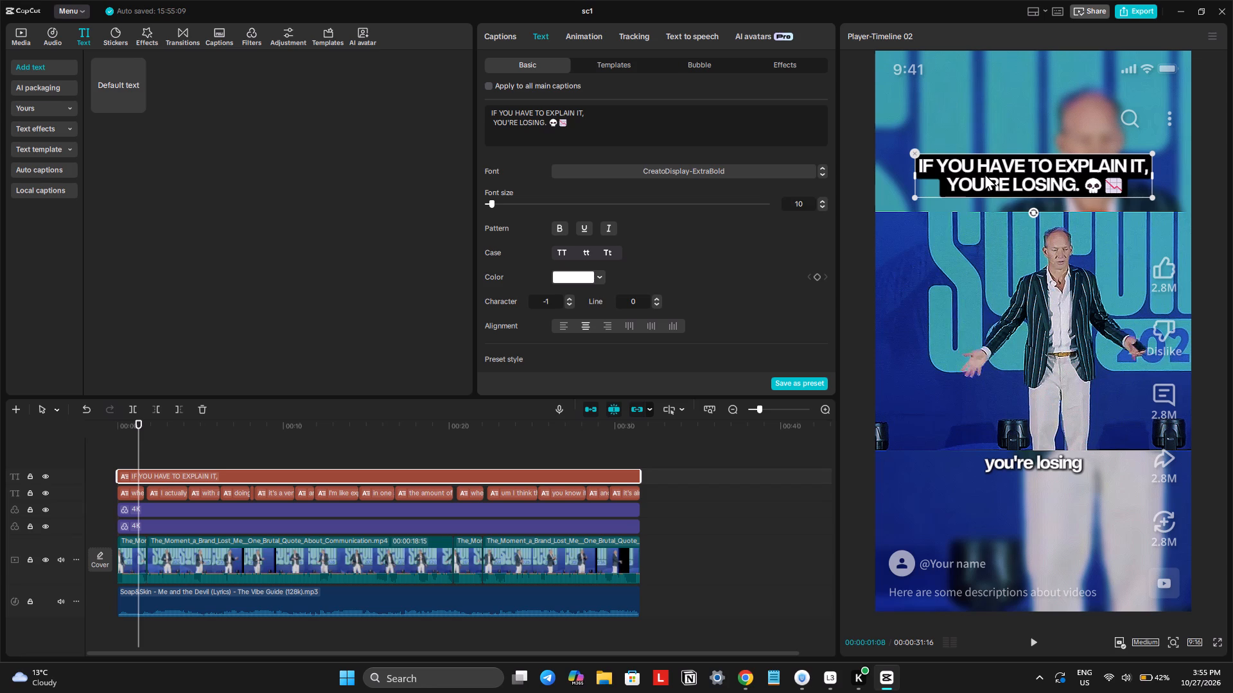
scroll(984, 173, down, 6)
click(143, 431)
drag(139, 431, 67, 444)
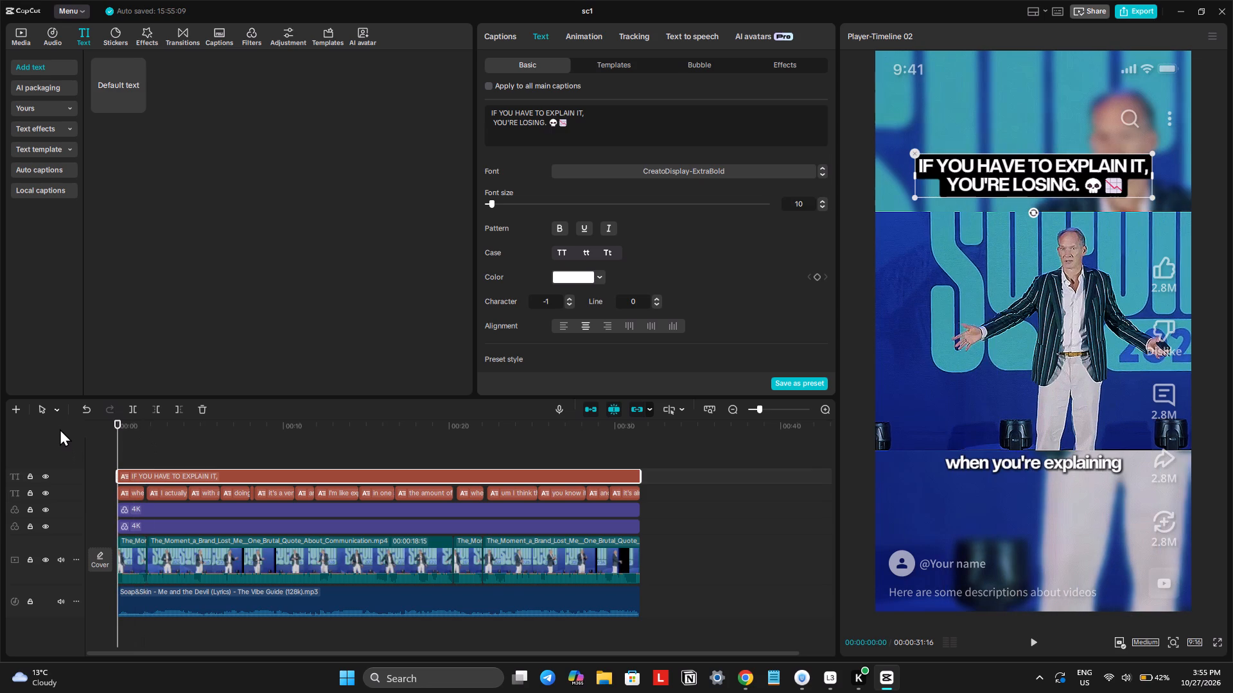
right_click(60, 429)
key(space)
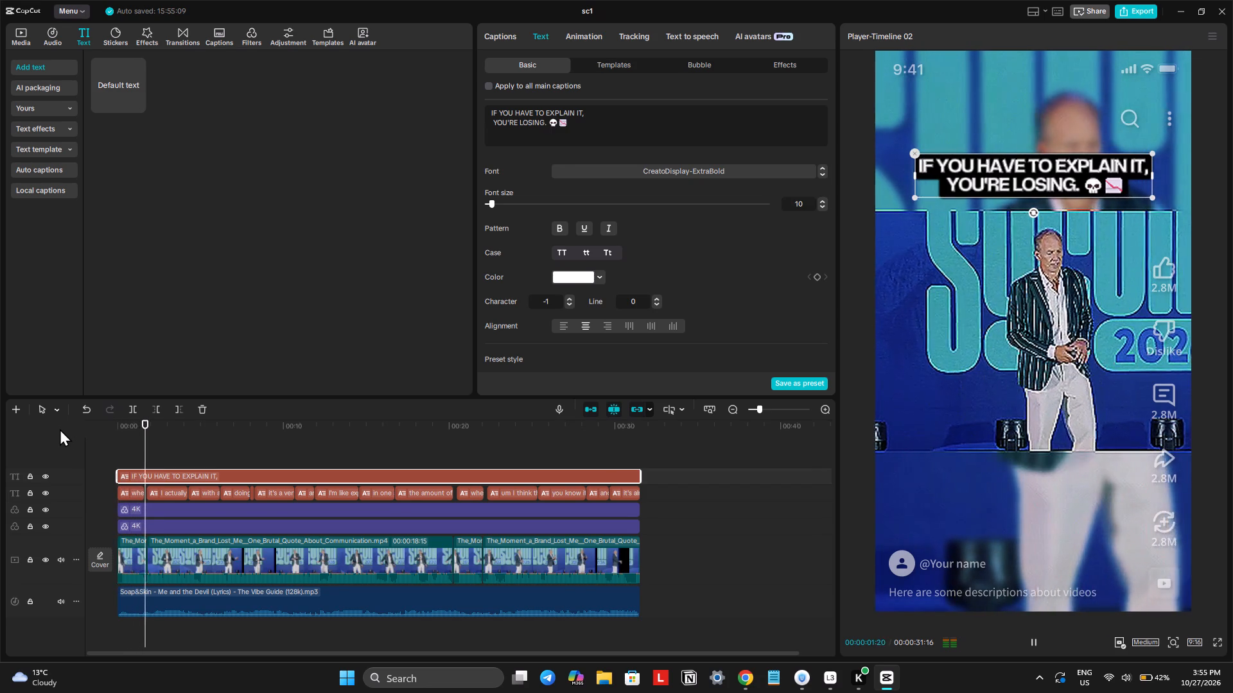
ctrl+scroll(60, 429, up, 5)
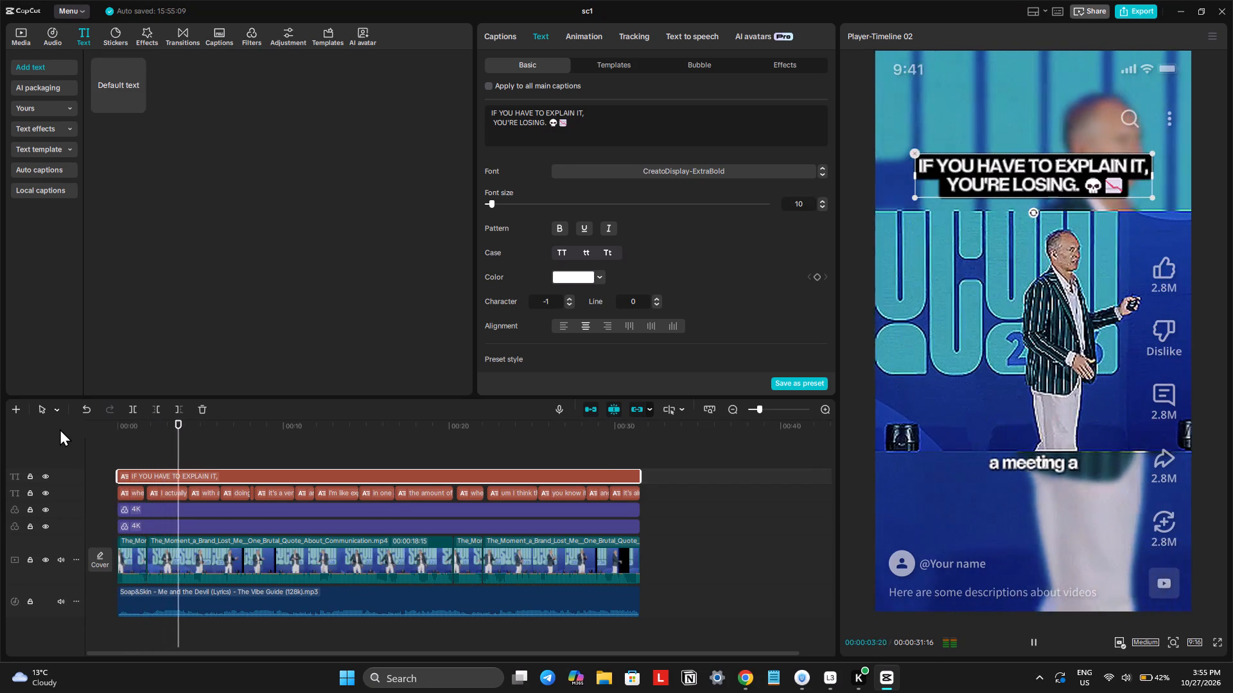
Add the Overheated Film 2 favourite transition between the opening quote and the main clip, and shorten it by about half.
click(181, 32)
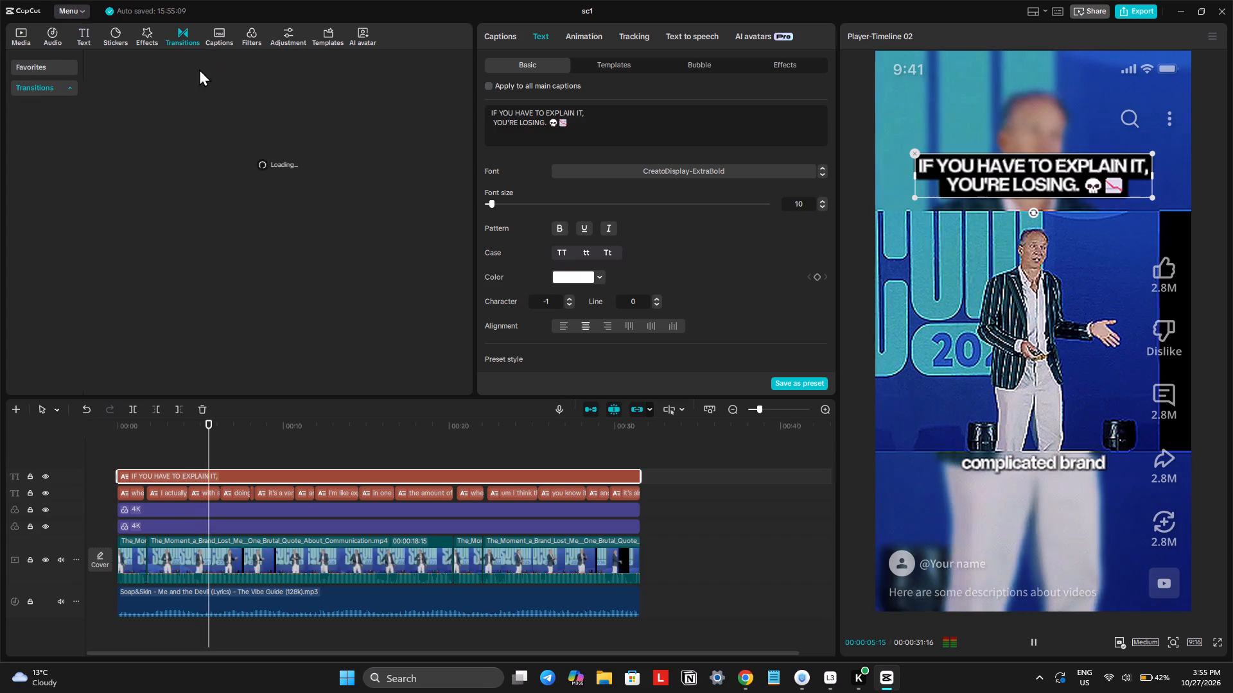
click(38, 63)
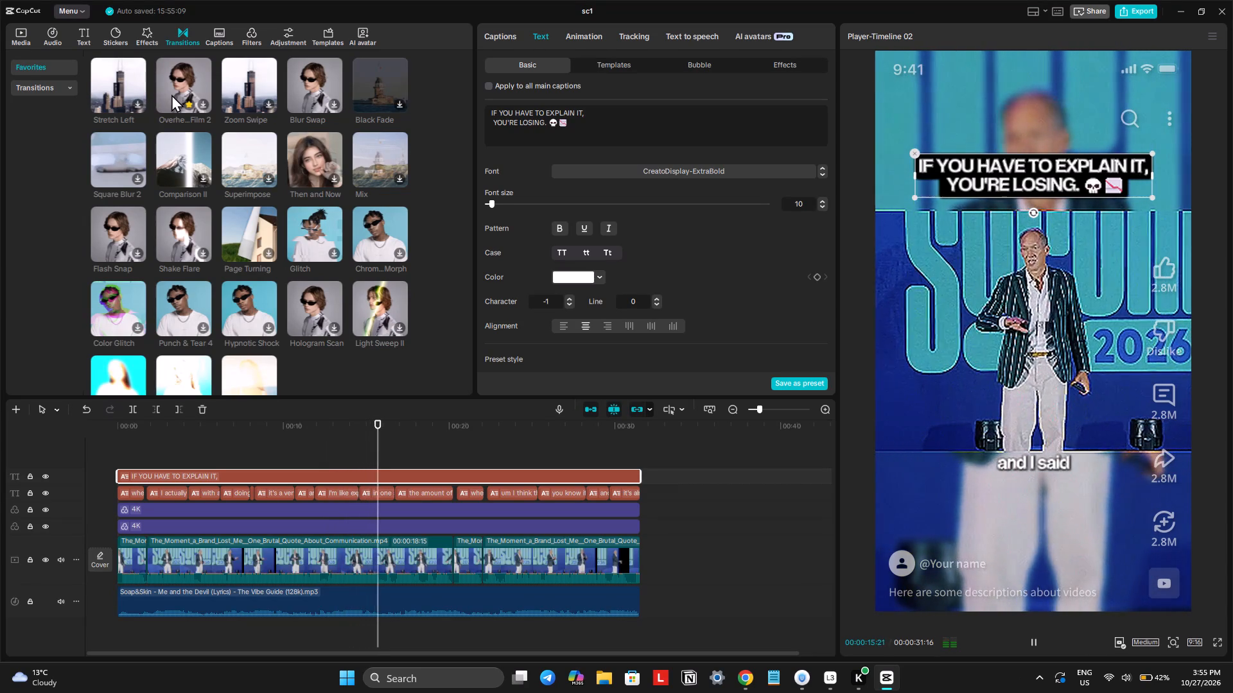
drag(173, 98, 129, 557)
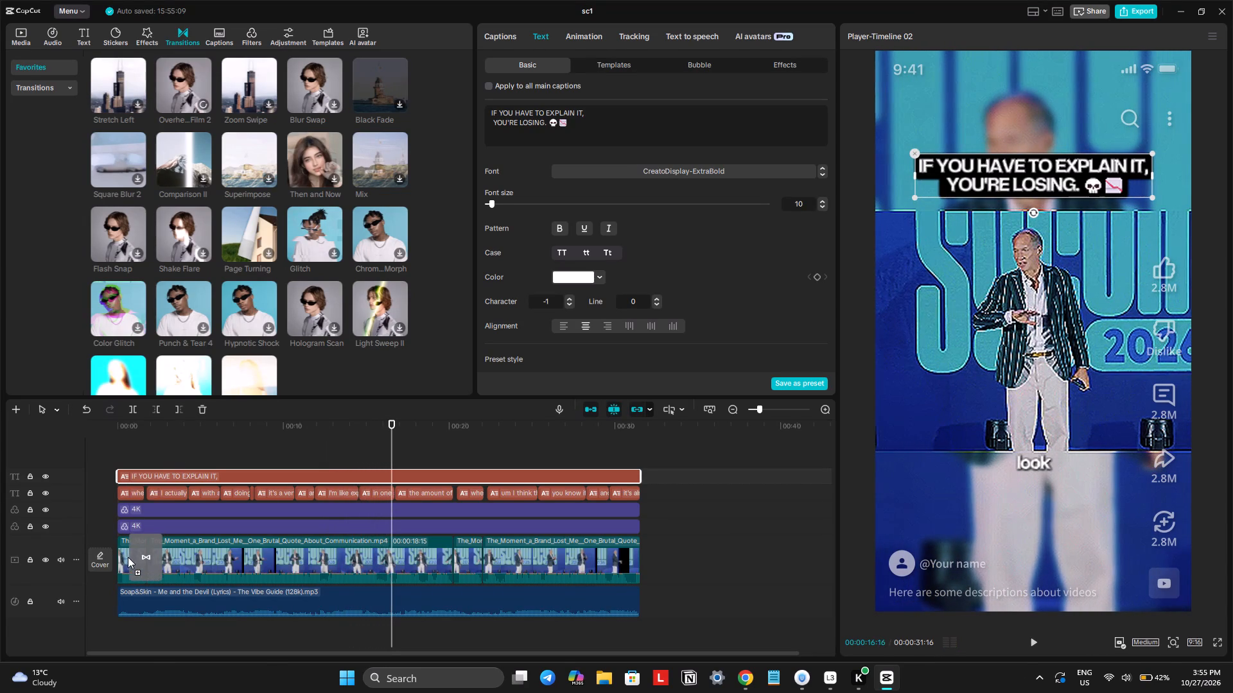
click(674, 377)
drag(739, 126, 737, 126)
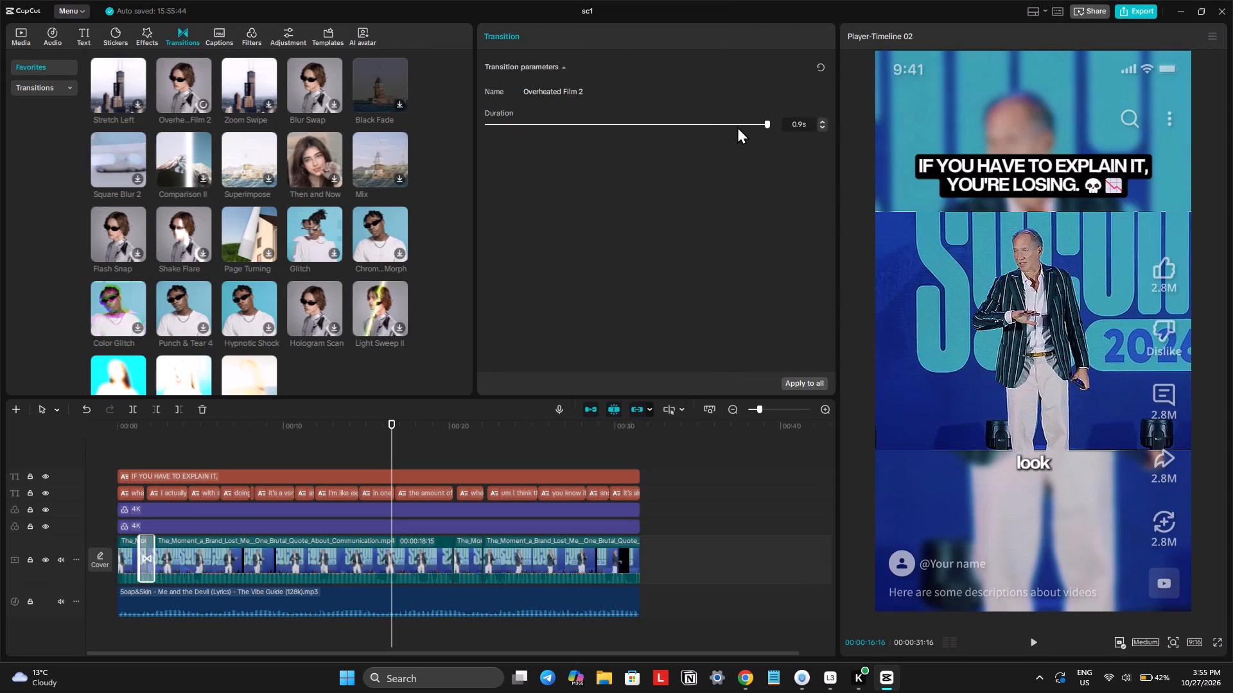
drag(737, 126, 634, 147)
click(121, 445)
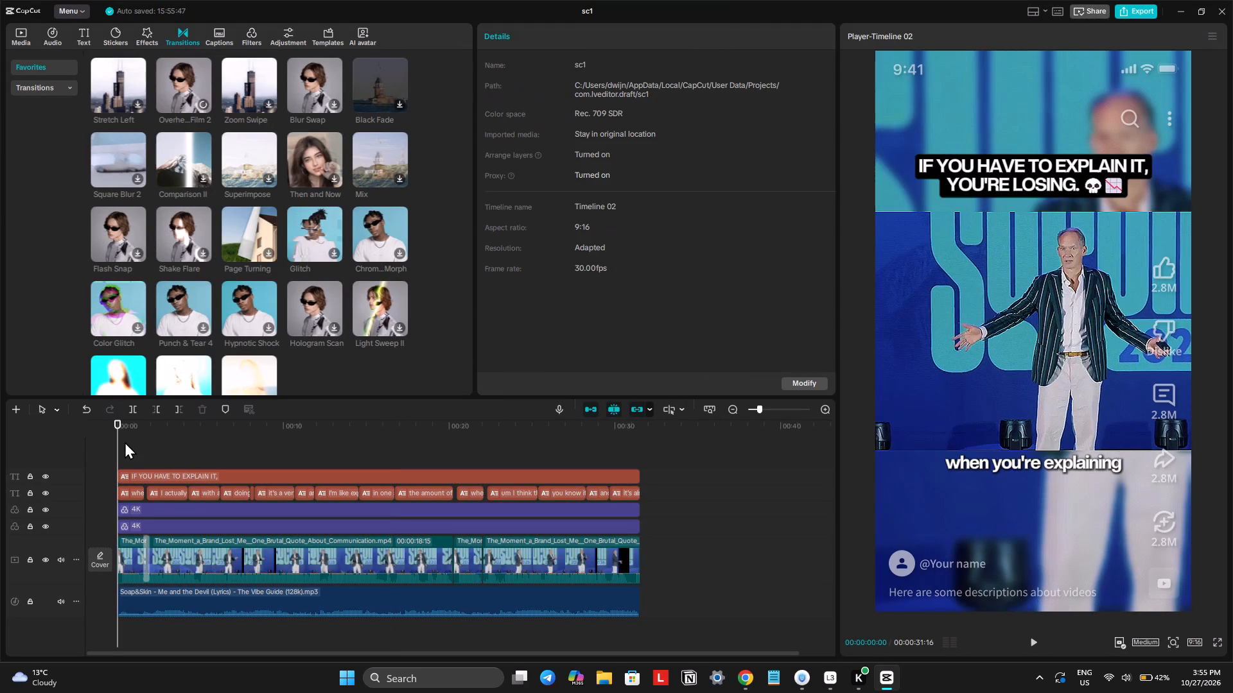
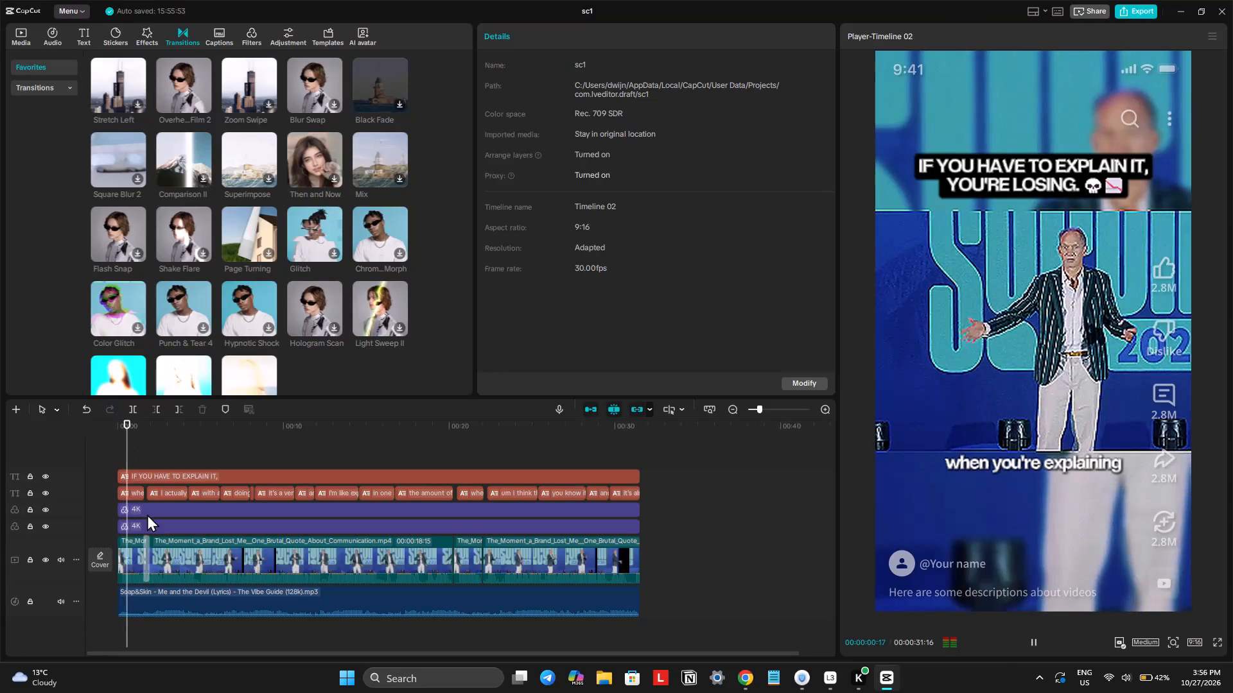
Play back the short to check the transition after the opening quote and the remaining captions through the closing clip.
ctrl+scroll(156, 527, up, 3)
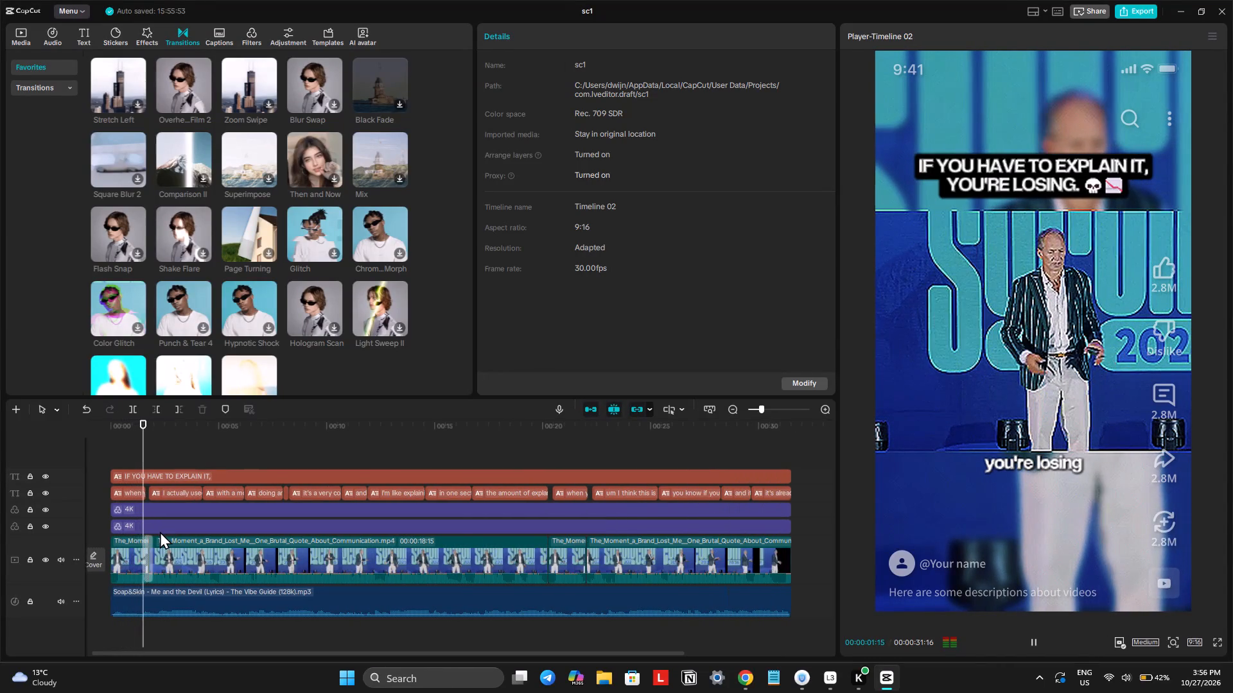
key(space)
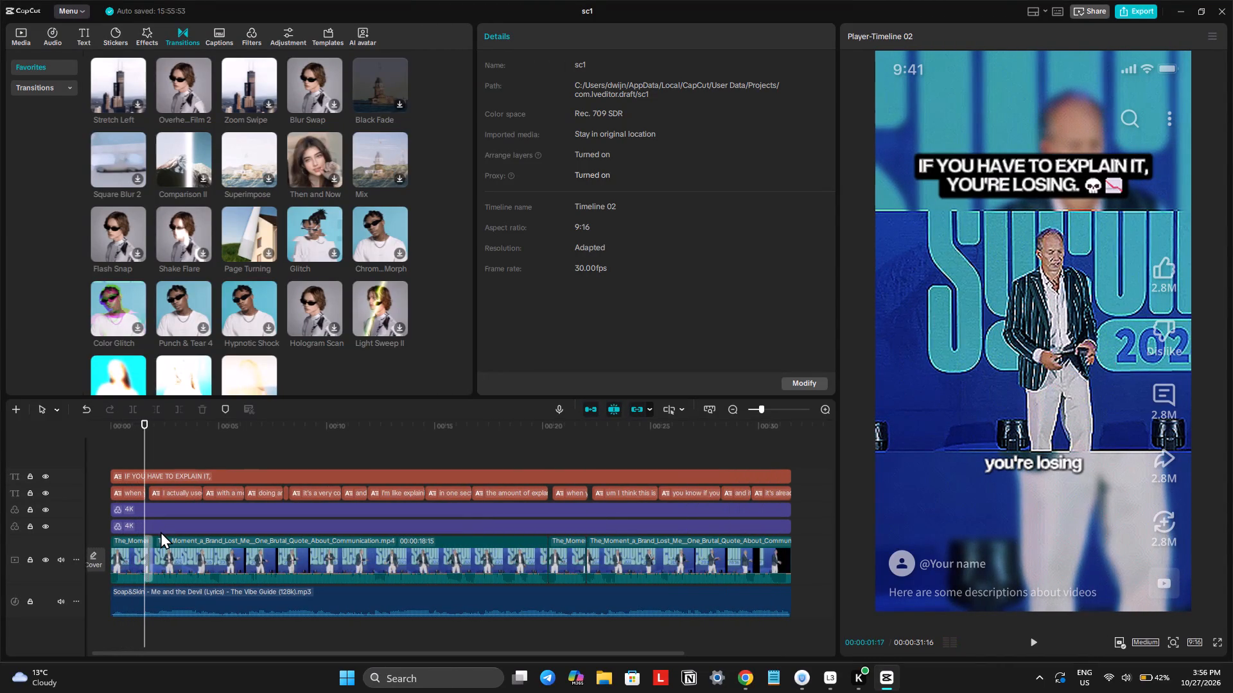
ctrl+scroll(157, 488, up, 7)
click(132, 435)
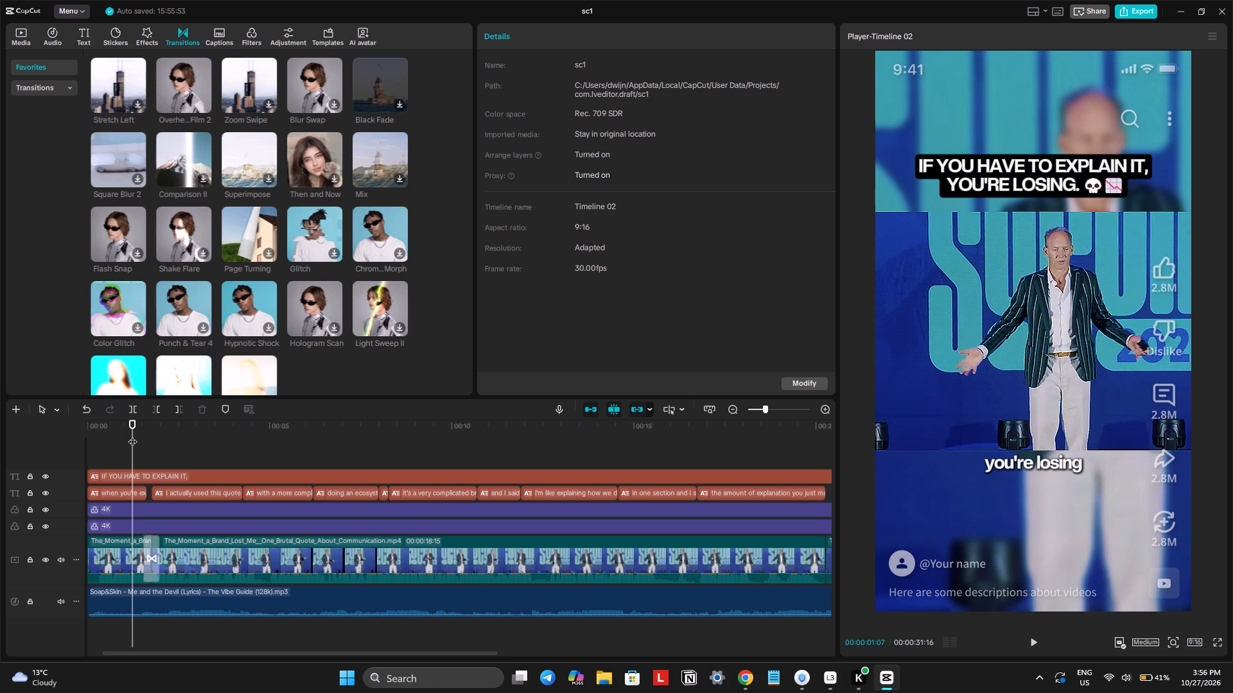
click(132, 432)
key(space)
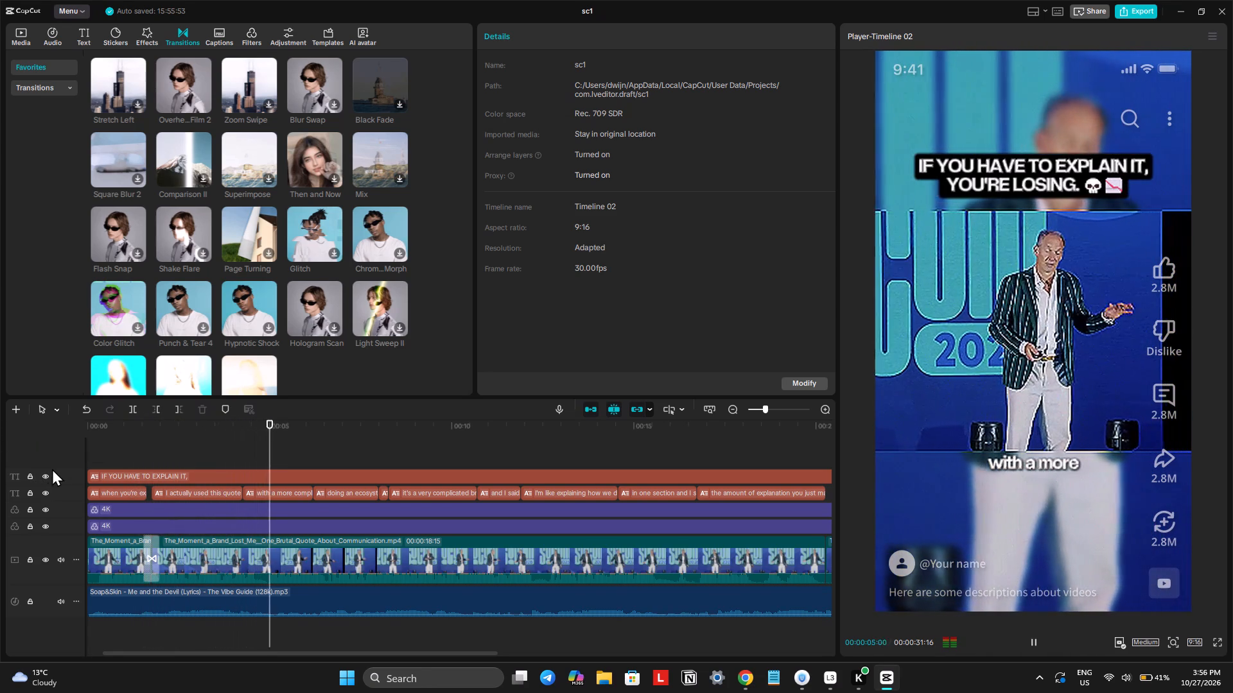
scroll(435, 532, left, 8)
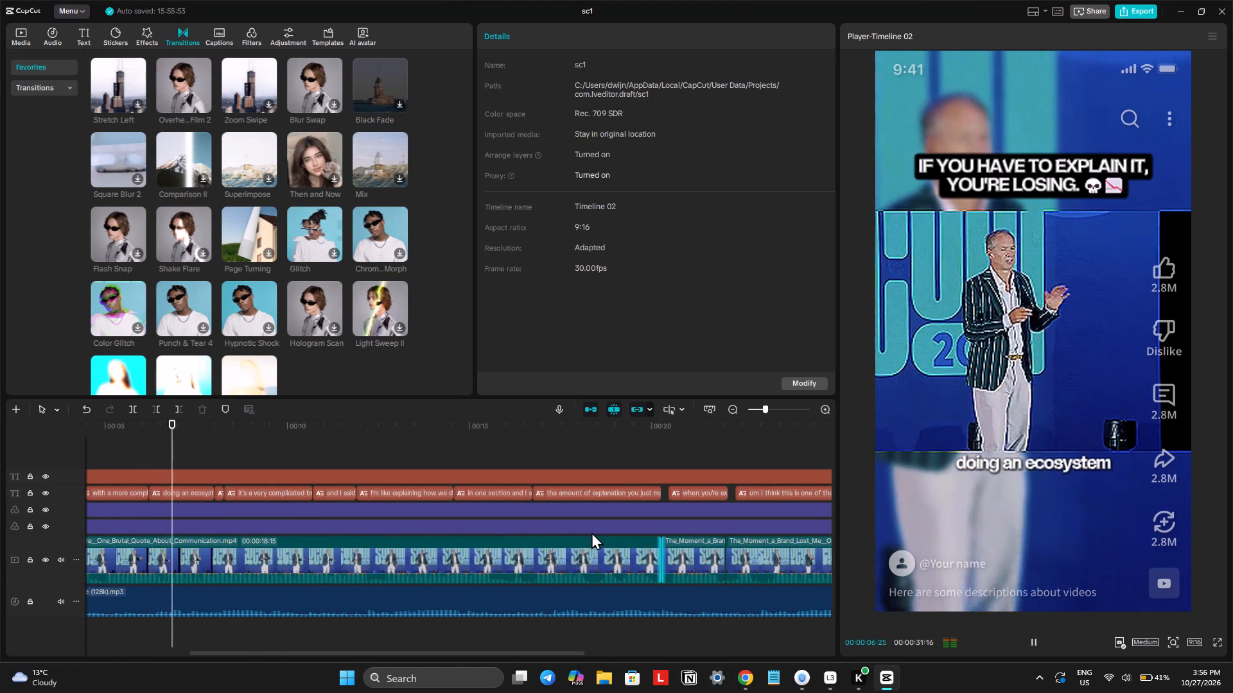
scroll(593, 532, left, 7)
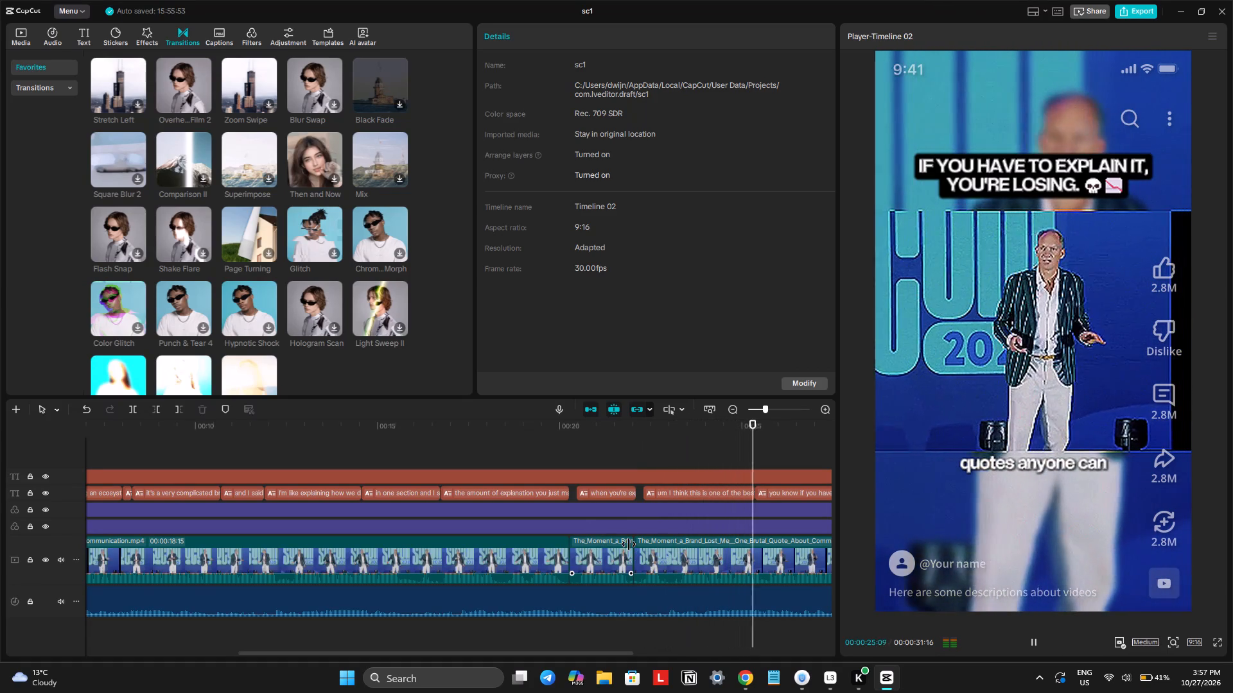
key(space)
scroll(705, 628, left, 1)
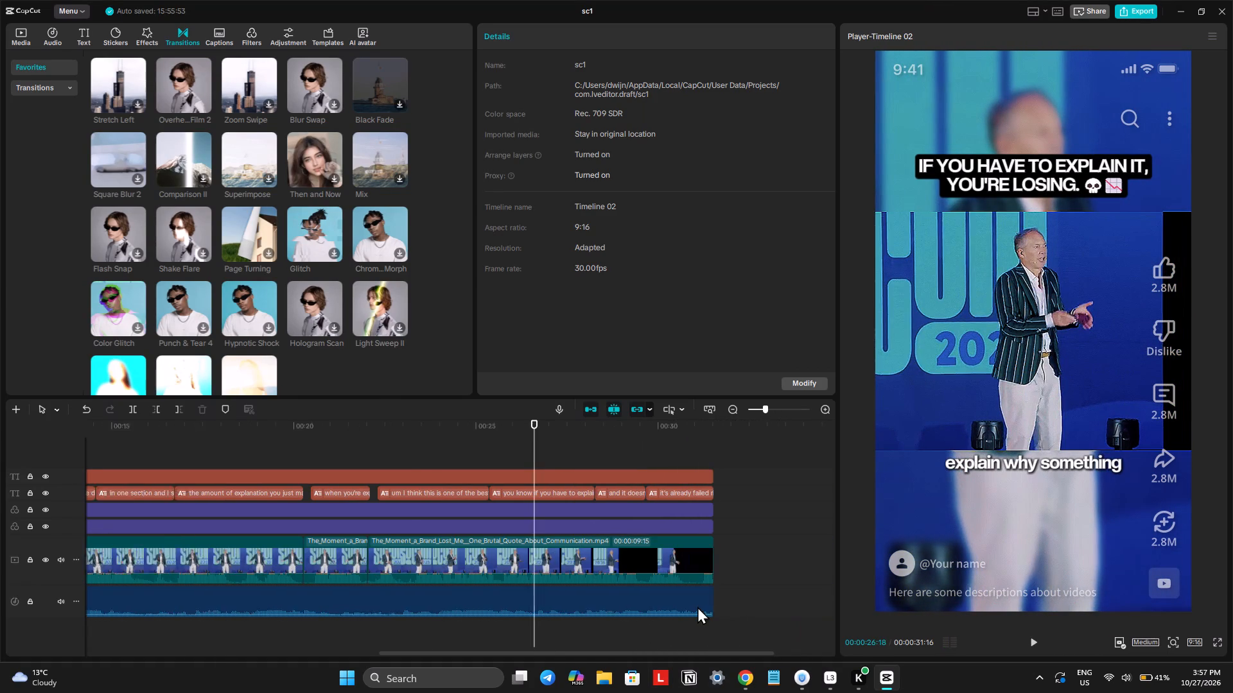
scroll(697, 606, left, 2)
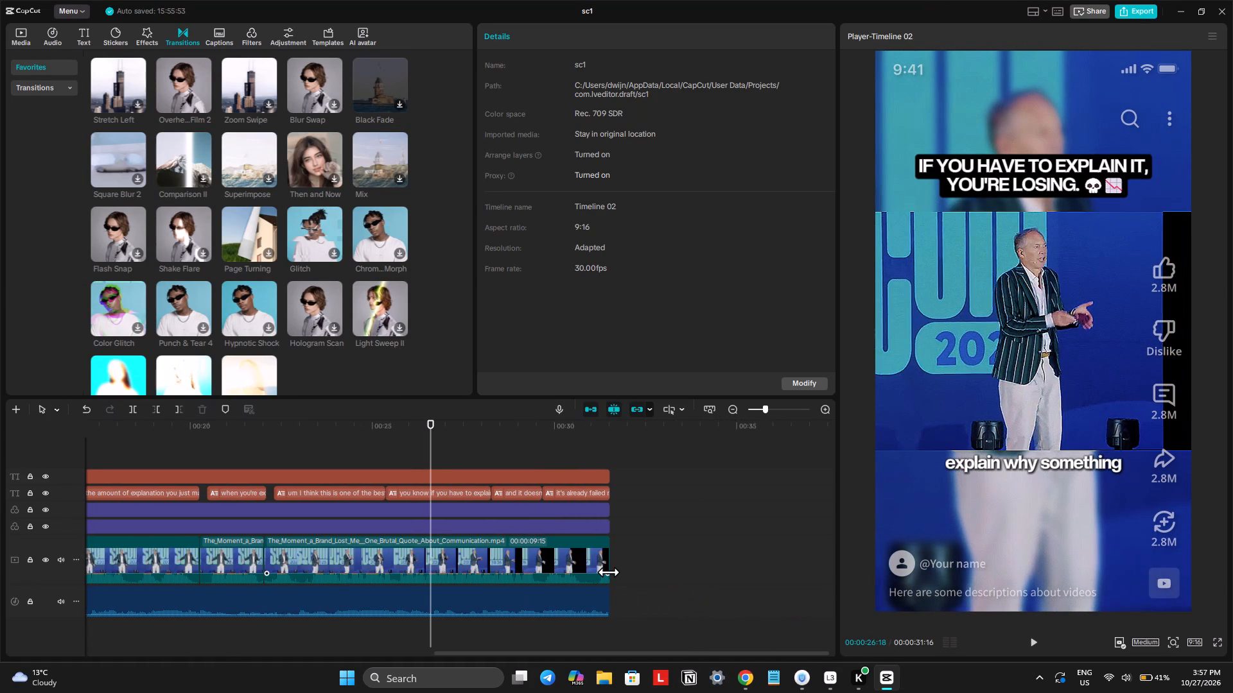
key(space)
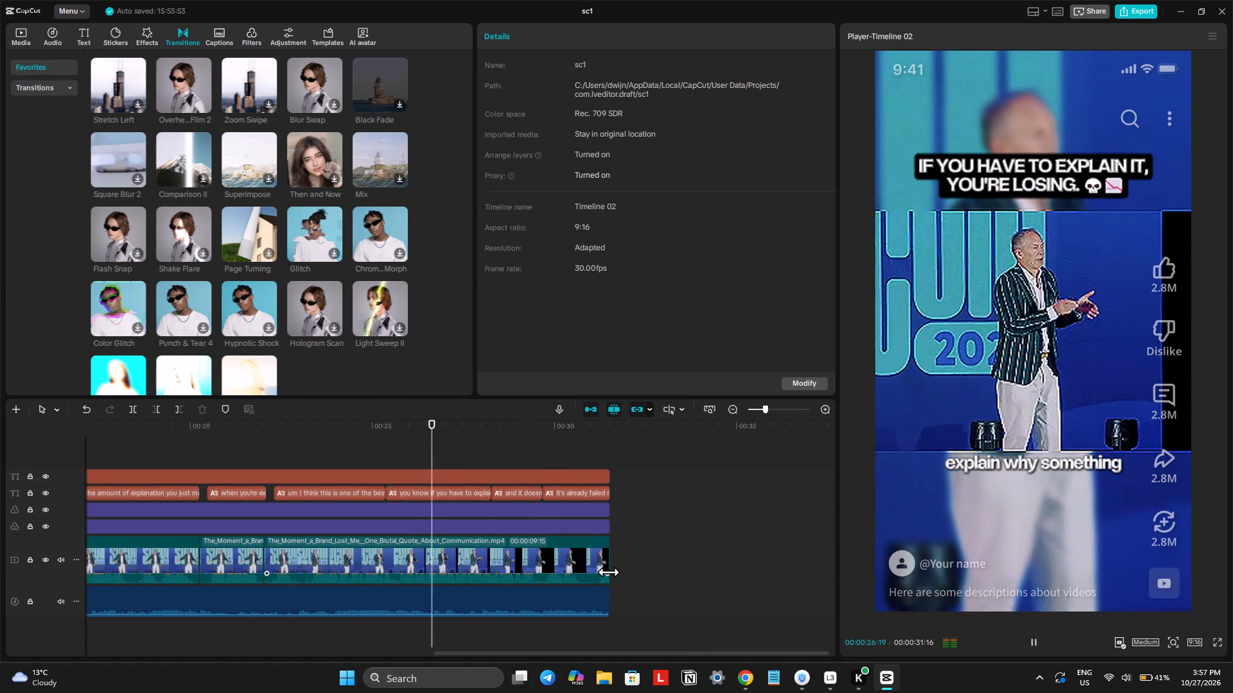
Rename the project from sc1 to sc2.
click(593, 10)
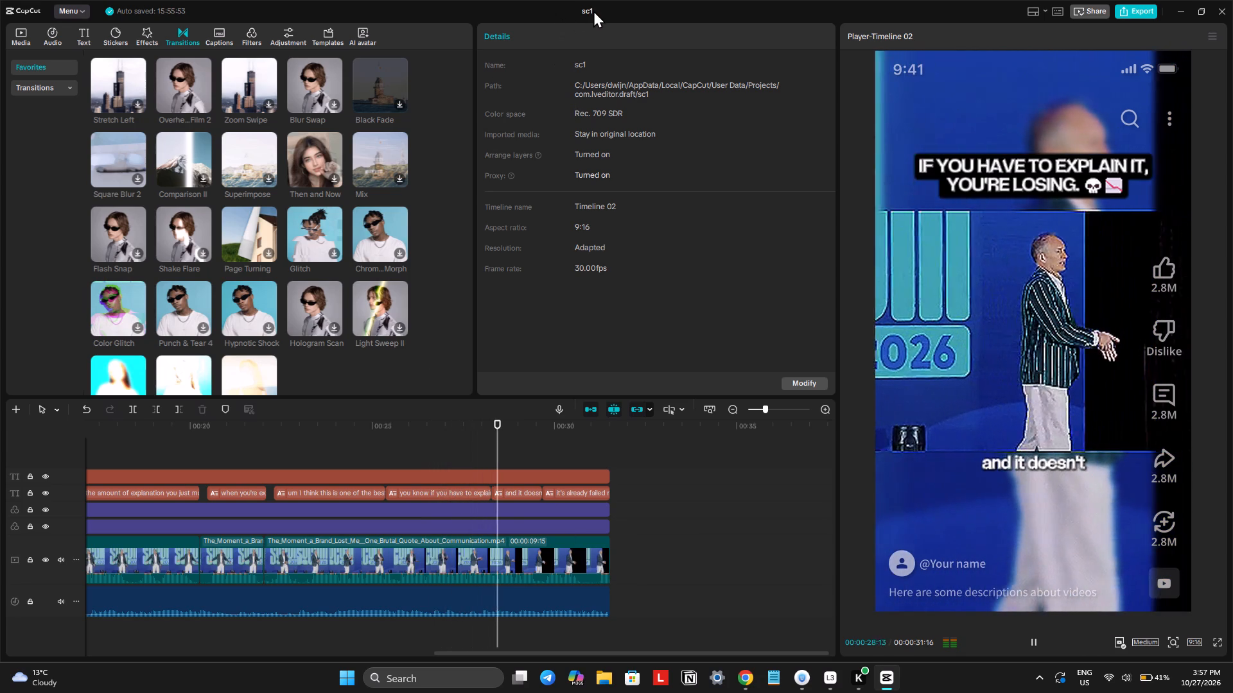
double_click(588, 11)
click(590, 10)
drag(590, 10, 600, 13)
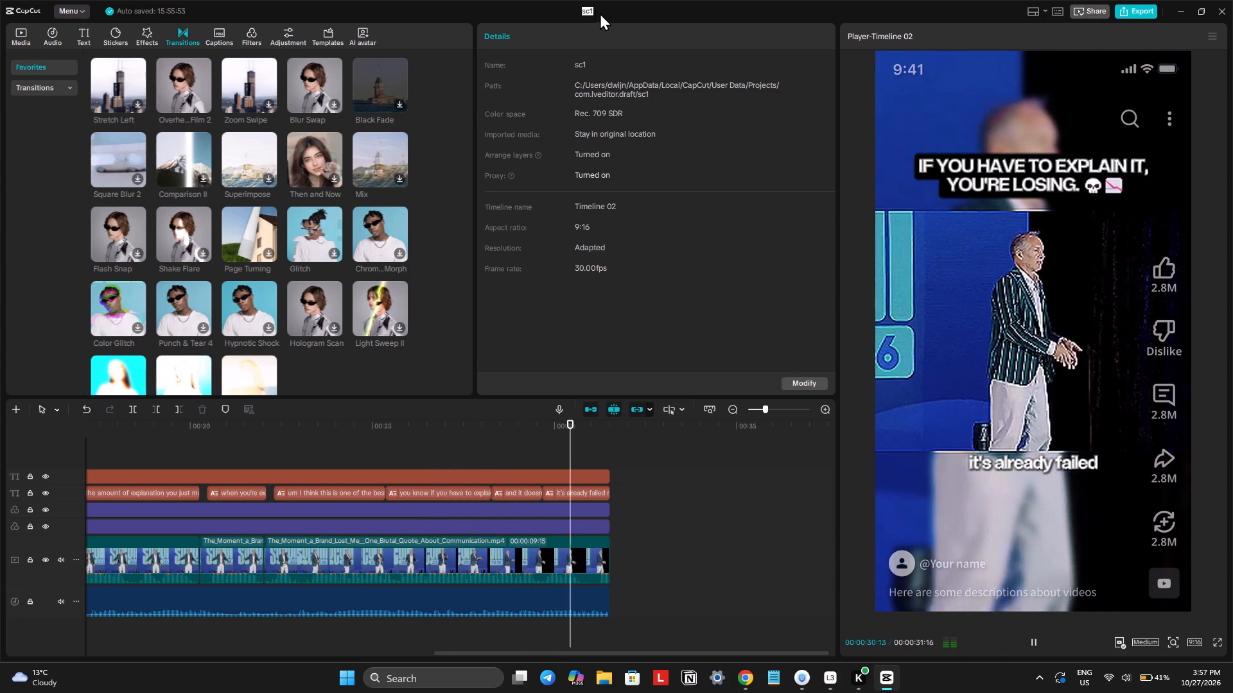
drag(600, 13, 602, 13)
click(591, 10)
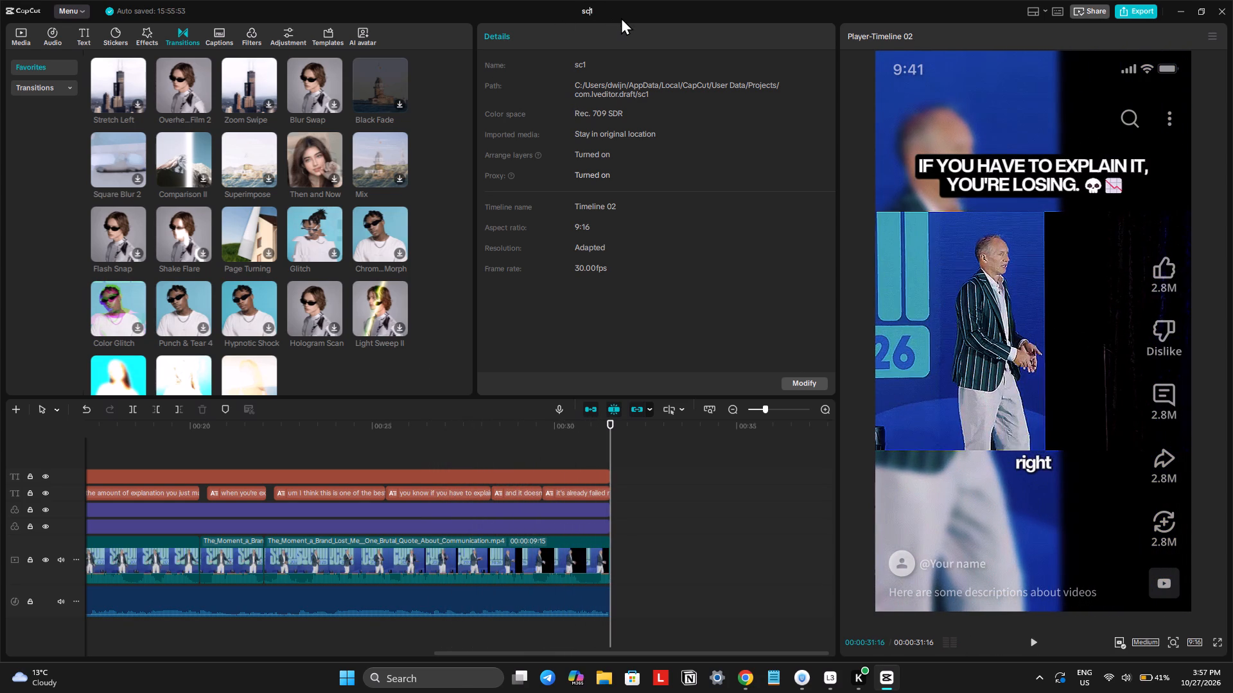
key(Right)
key(BackSpace)
key(2)
key(Return)
key(Return)
Export the finished short as sc2 in 1080P mp4 at 30fps, and close the sharing options once it is saved.
click(1129, 15)
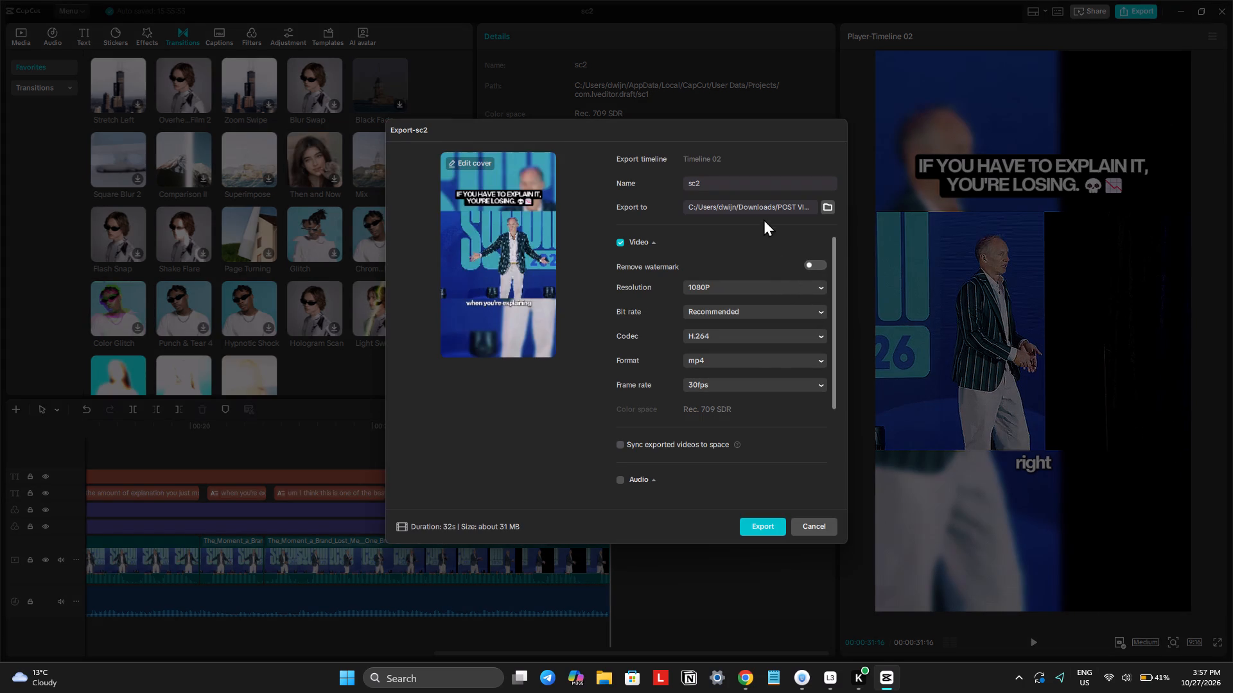
click(762, 524)
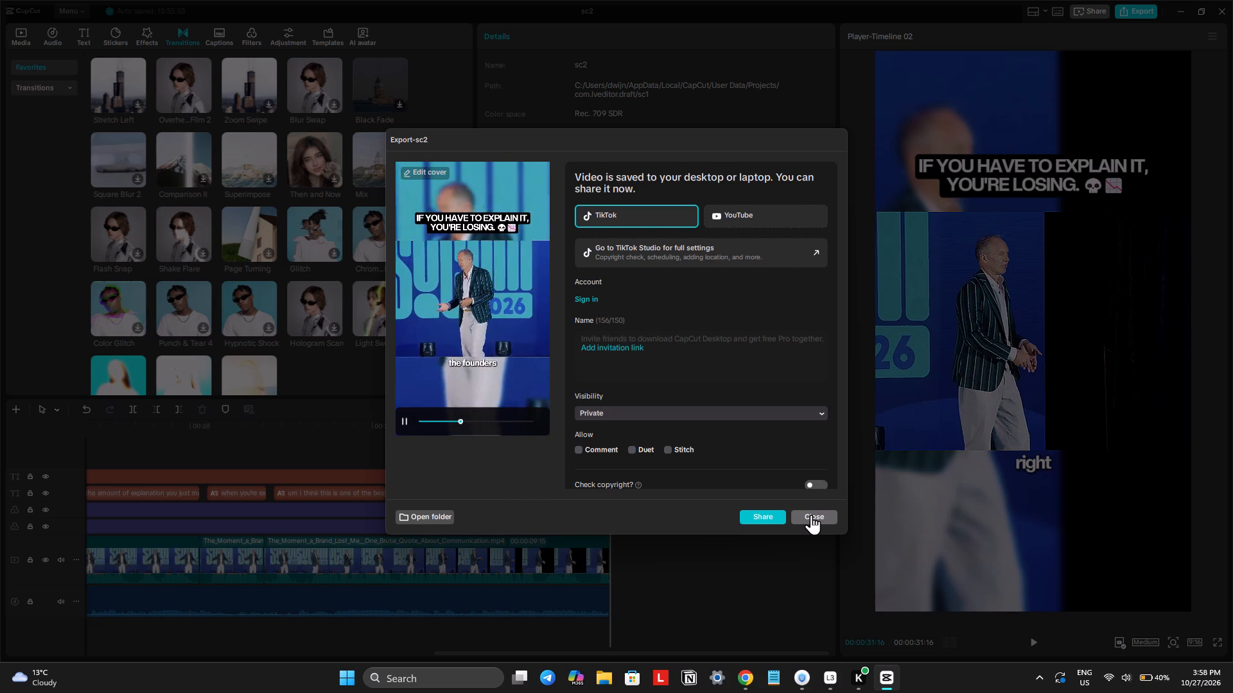
click(811, 515)
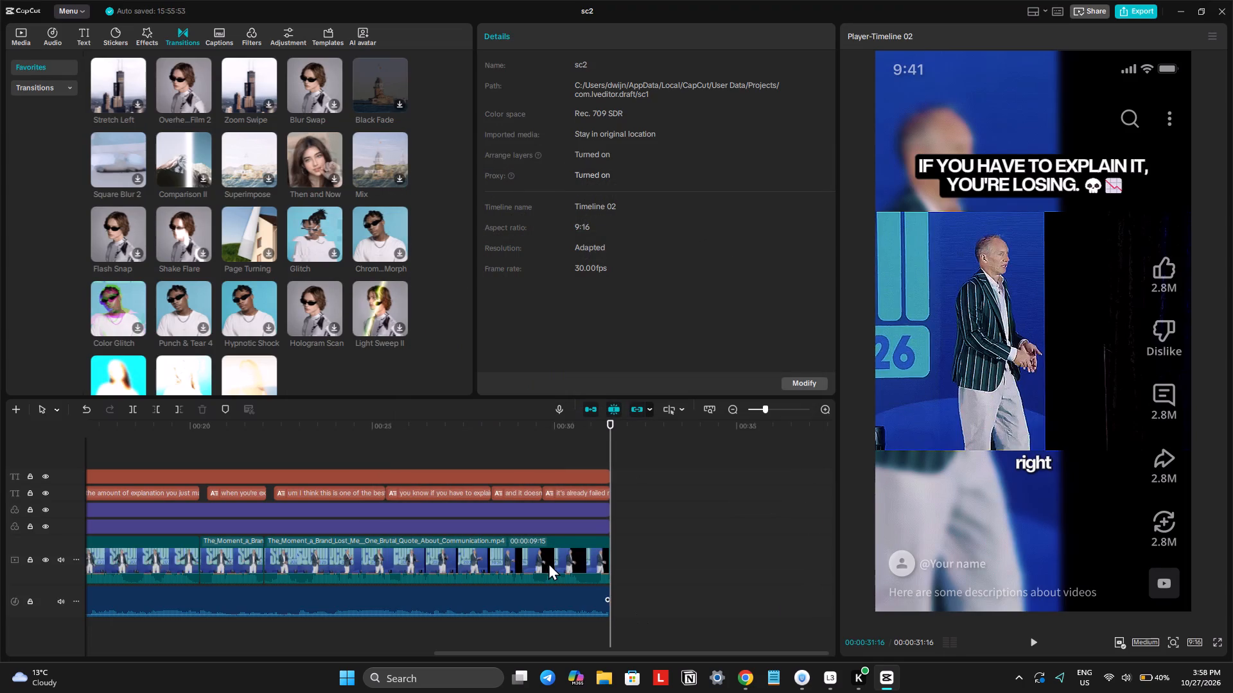
Delete the The_Moment_a_Brand_Lost_Me source video from the project media, together with its clips on the timeline.
click(25, 36)
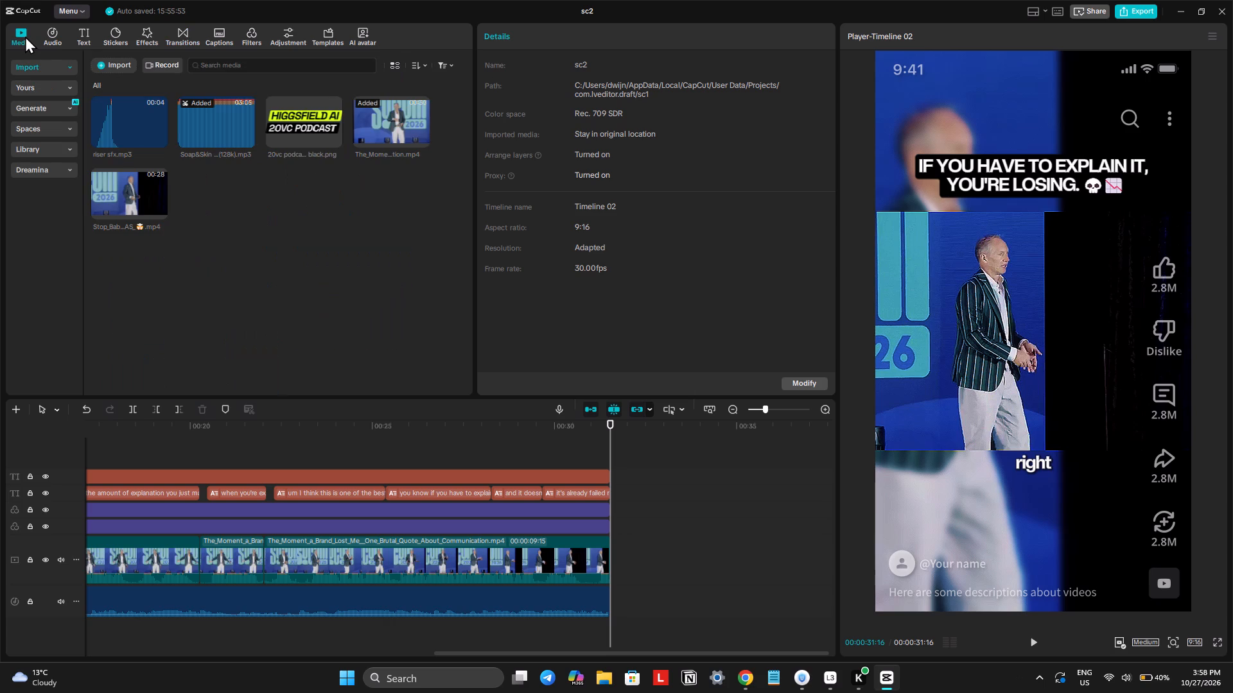
drag(408, 173, 409, 130)
key(Delete)
key(Return)
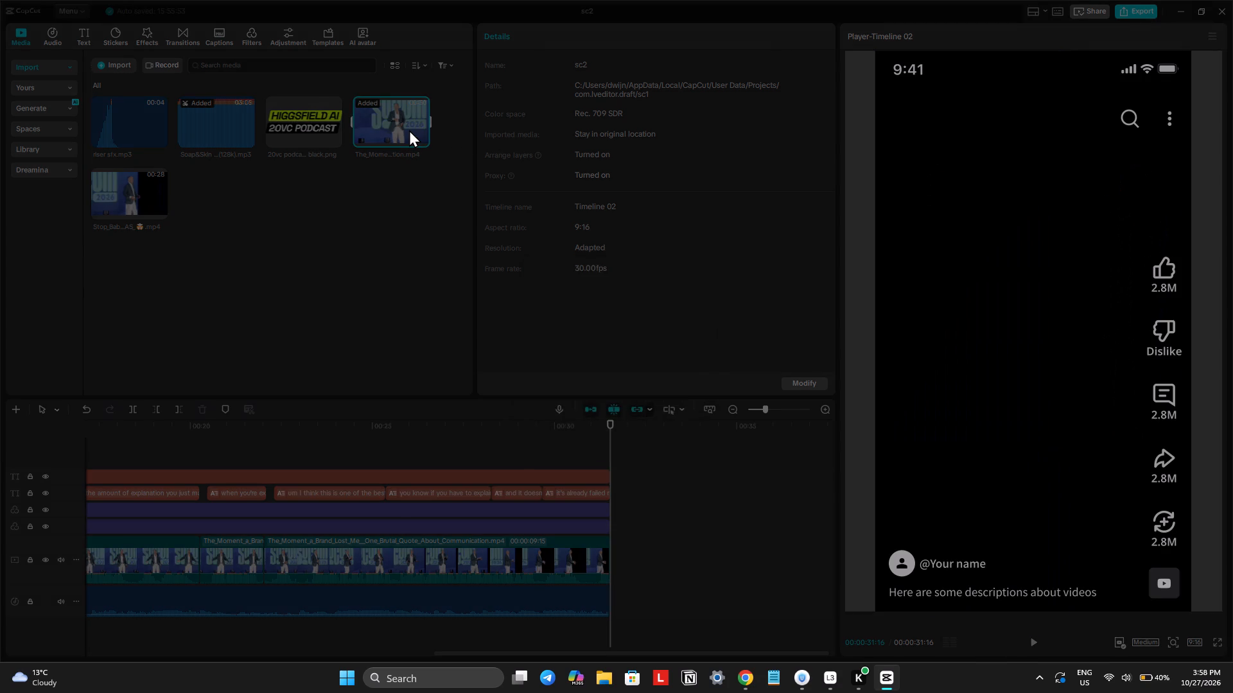
Place the Stop_Babying_Your_Ads video on the main track at the start of the timeline, and return the playhead to the beginning.
drag(378, 111, 127, 543)
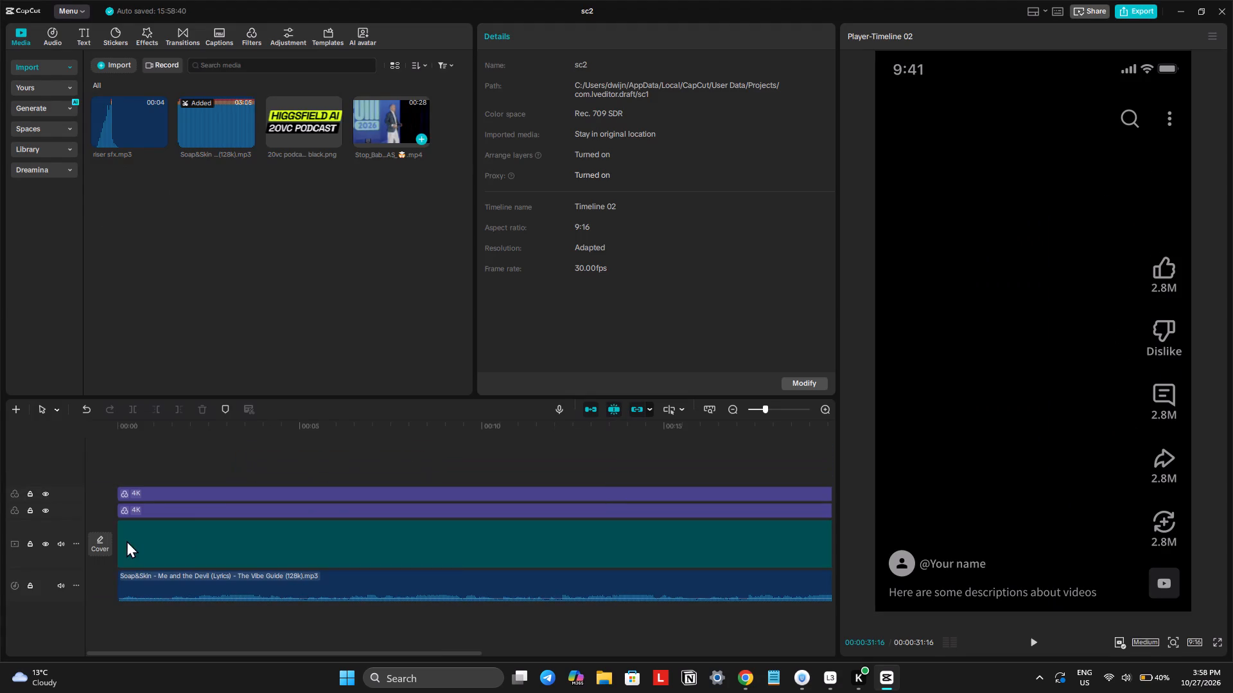
click(166, 443)
drag(166, 443, 70, 465)
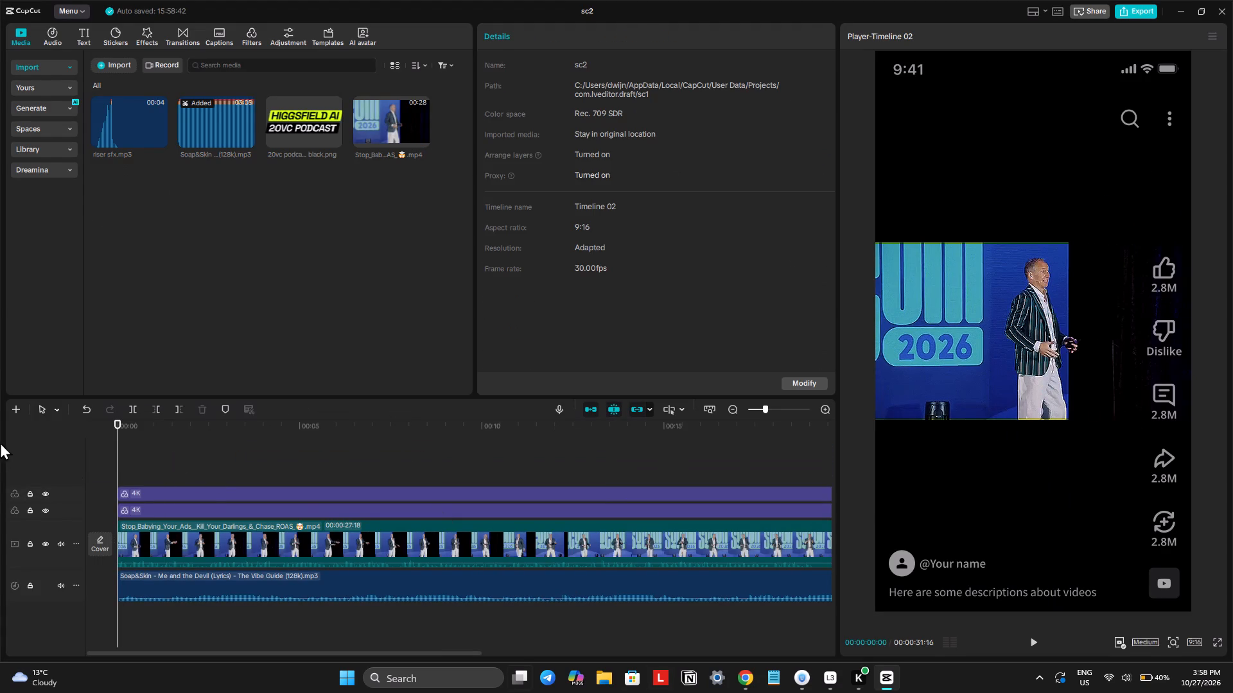
Generate auto captions for the new clip with the spoken language on auto detect.
click(220, 31)
click(434, 390)
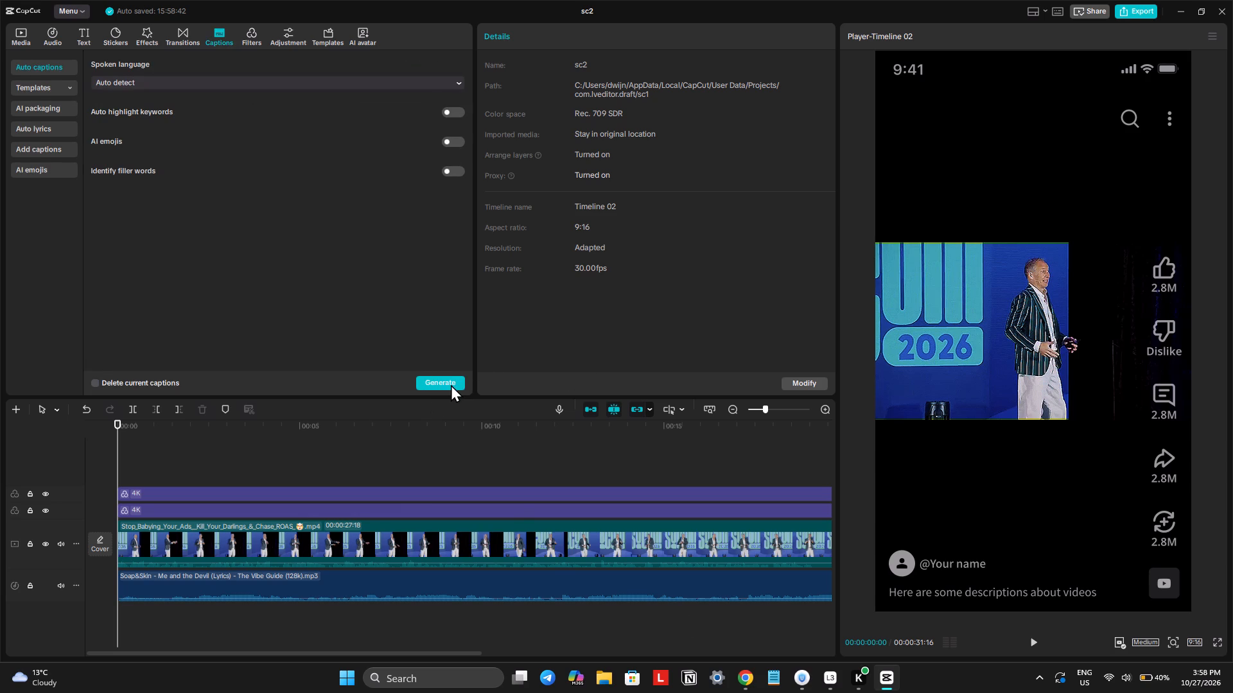
click(451, 384)
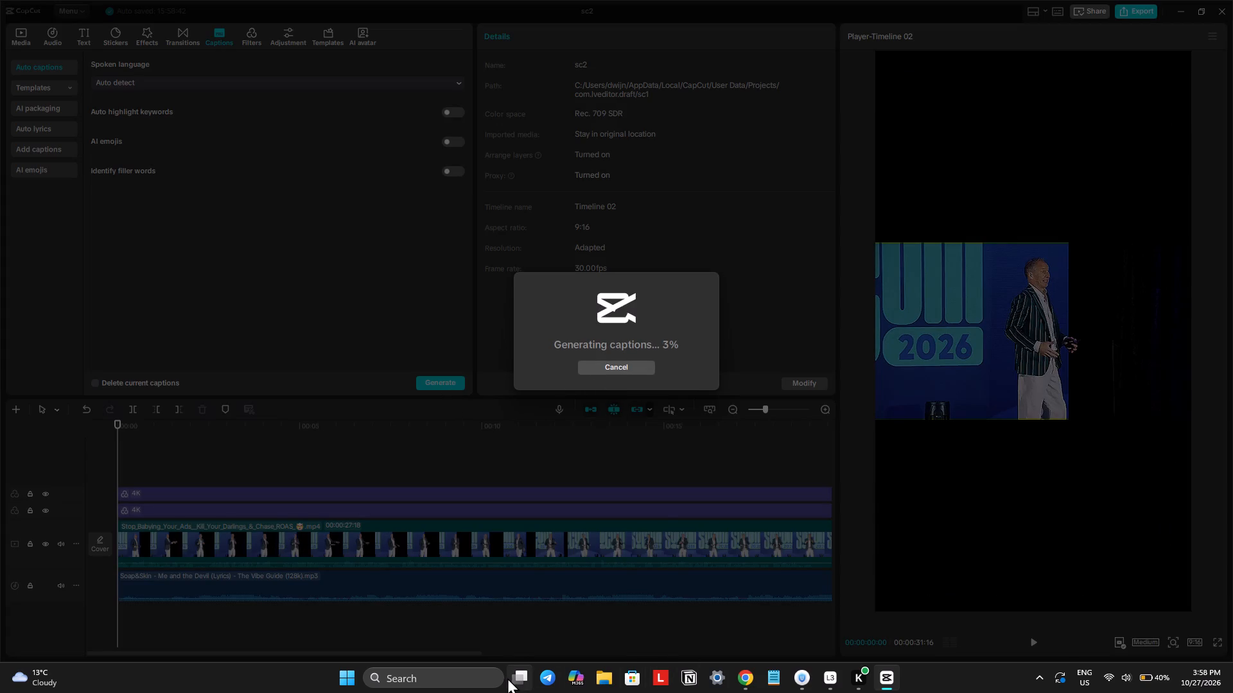
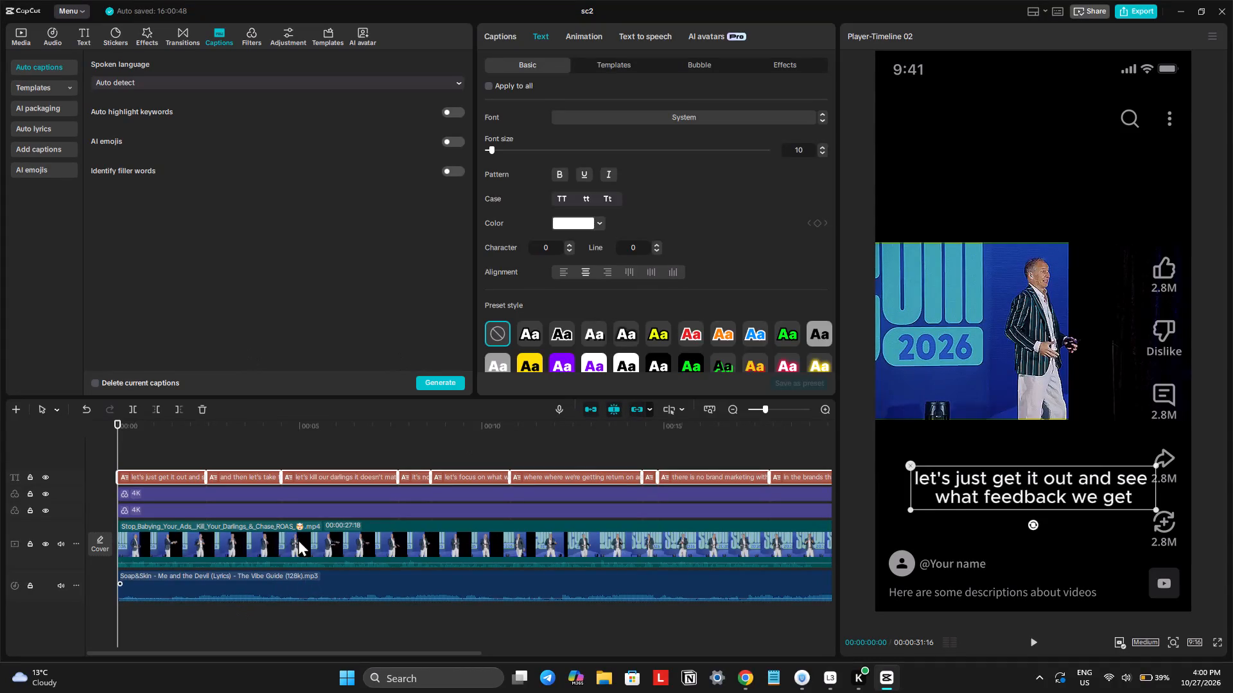
Give the Stop_Babying_Your_Ads clip a blurred canvas background using the lightest blur level.
click(298, 538)
scroll(563, 291, down, 5)
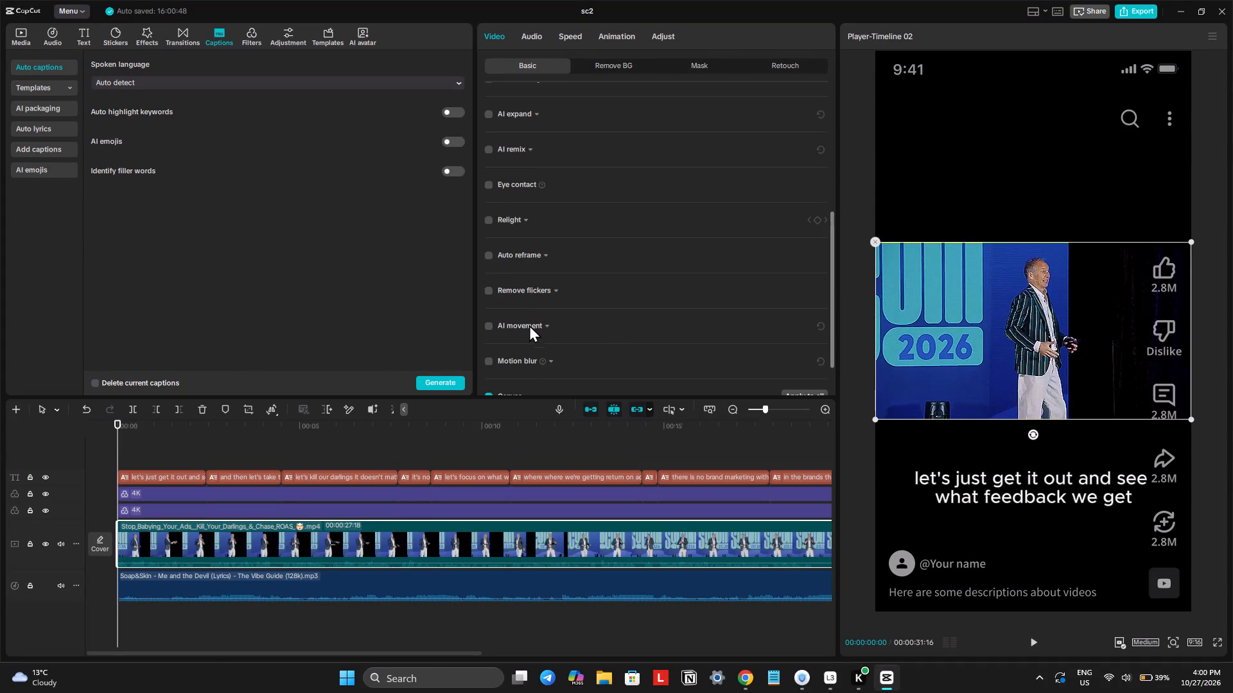
click(516, 373)
scroll(514, 368, down, 6)
click(510, 407)
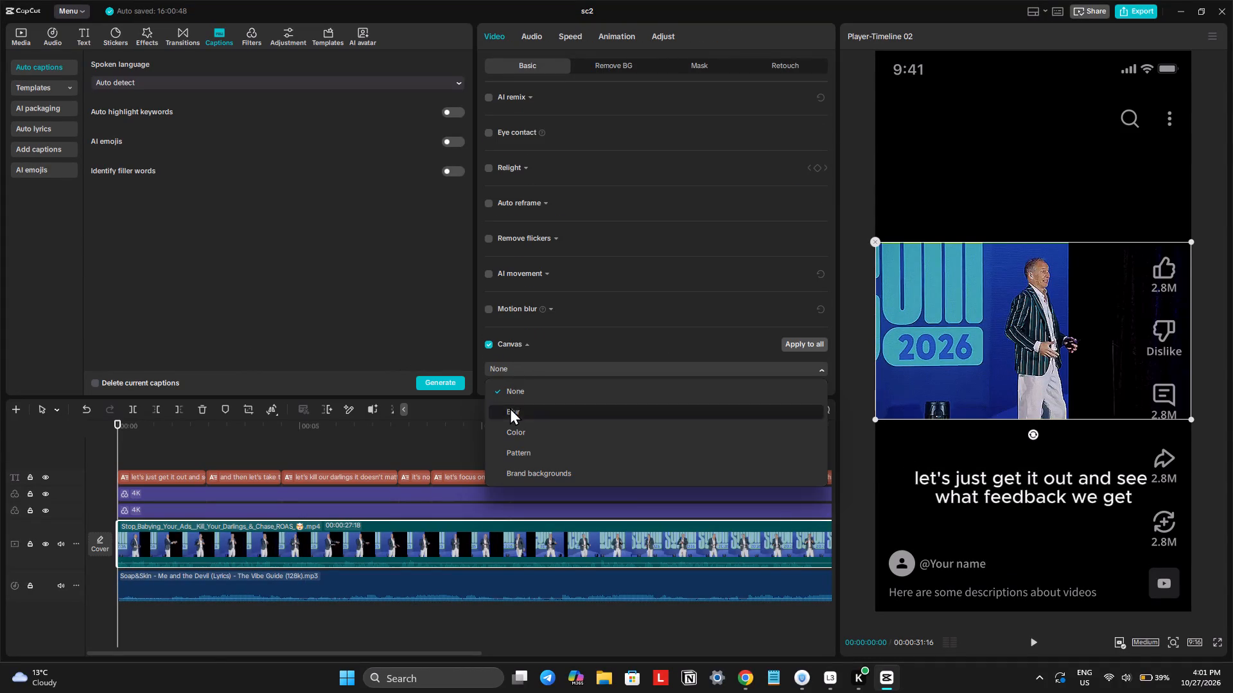
scroll(517, 380, down, 6)
click(509, 353)
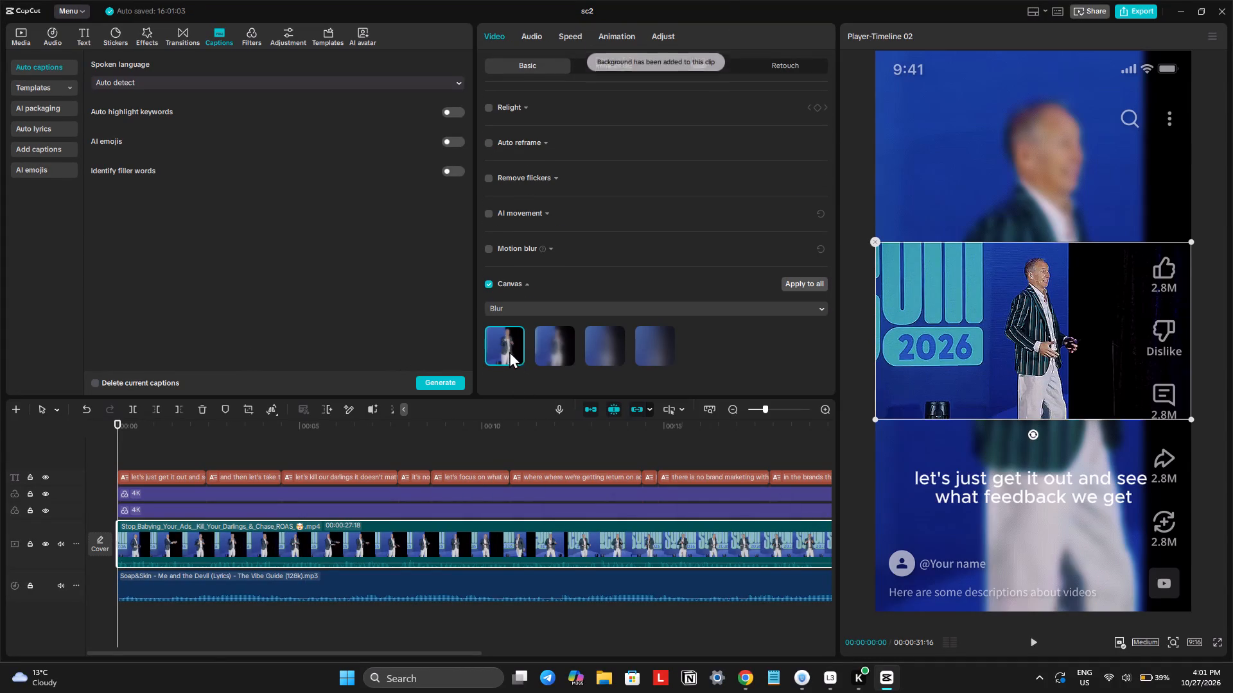
Scale the clip up uniformly to 159%.
scroll(536, 107, up, 9)
drag(548, 135, 556, 142)
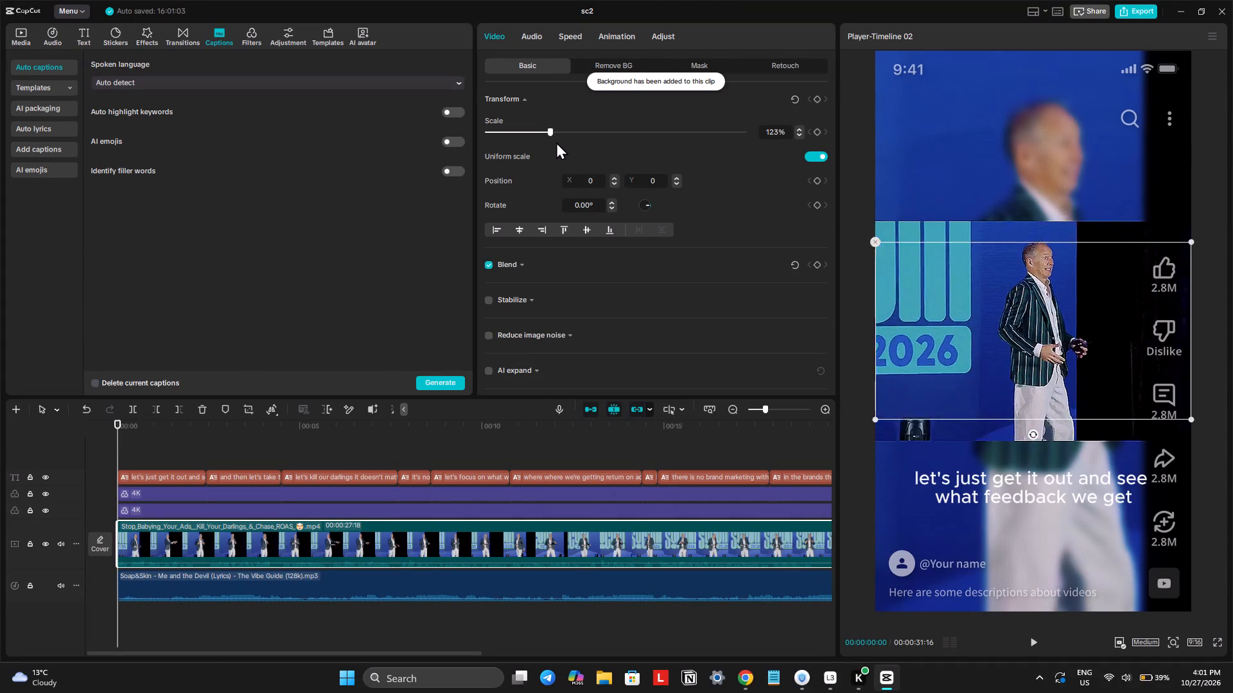
drag(556, 142, 575, 162)
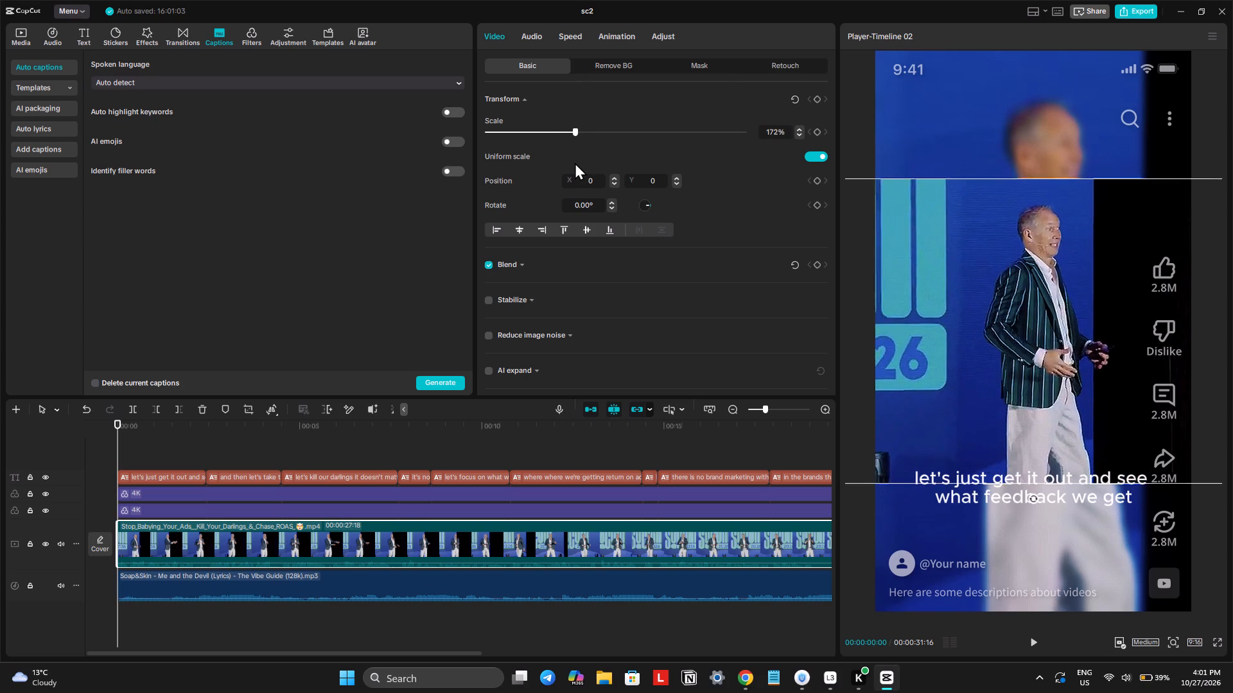
drag(575, 162, 569, 164)
List all captions of the clip and copy their full text from the screen with the Snipping Tool's text extractor.
click(709, 412)
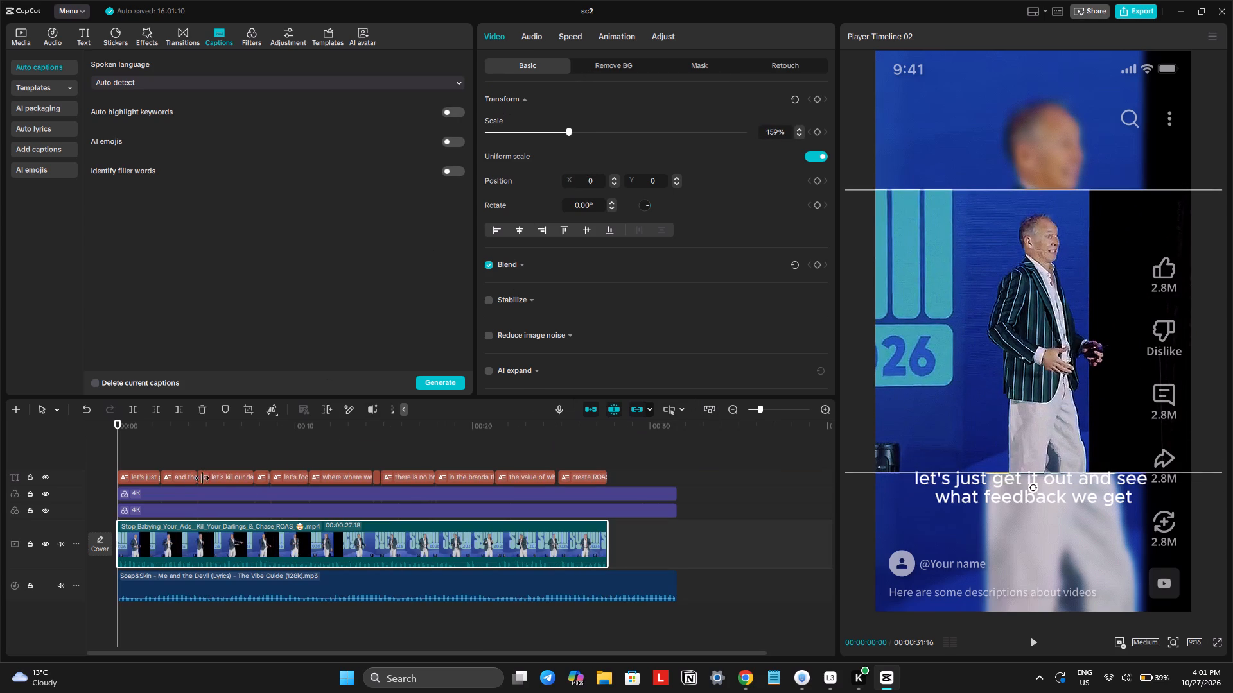
click(172, 479)
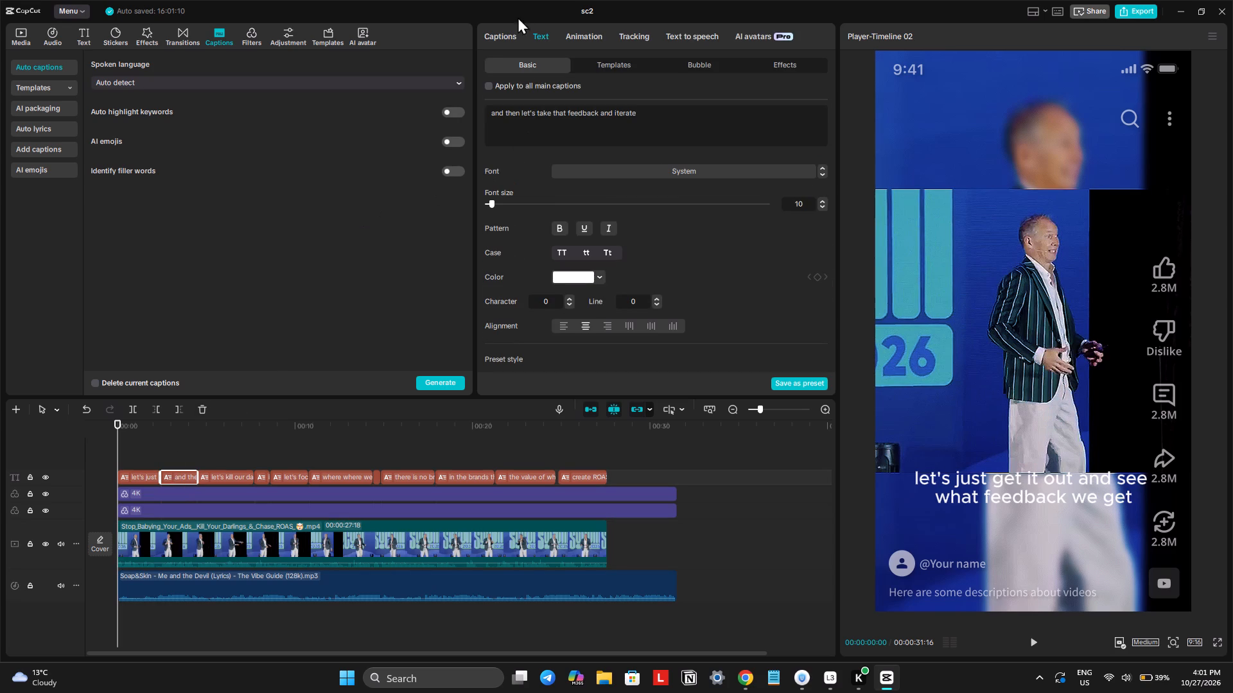
click(496, 42)
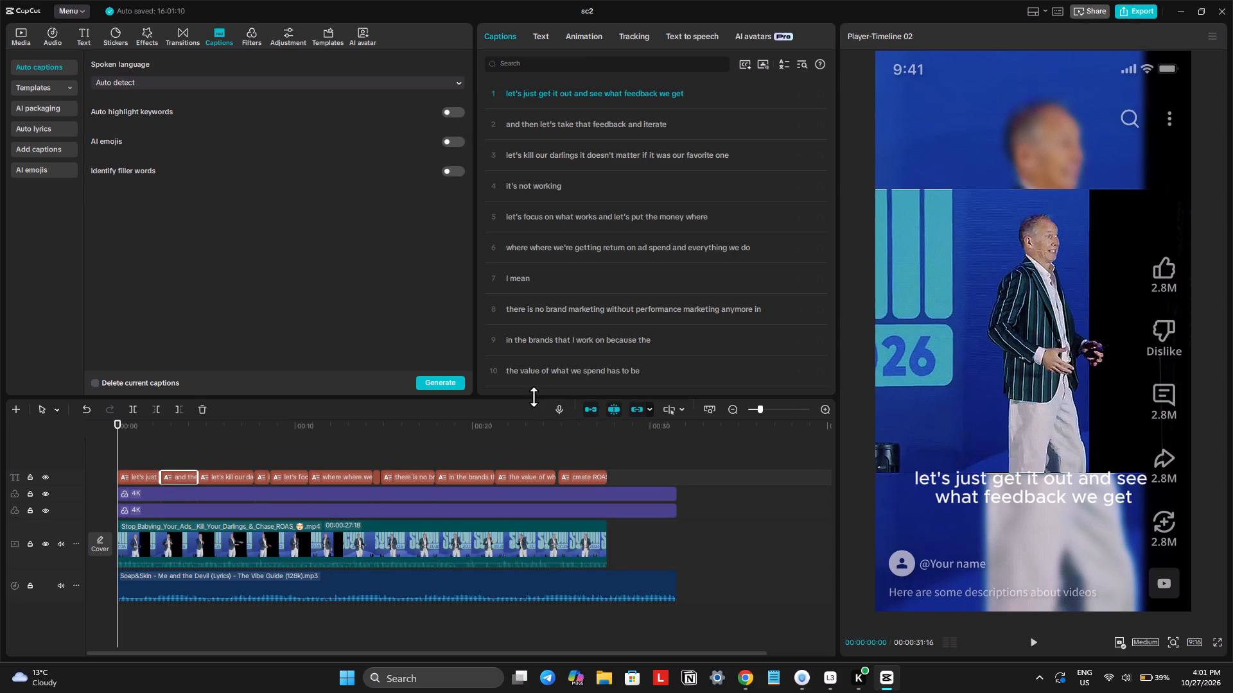
drag(534, 397, 534, 471)
scroll(540, 325, up, 2)
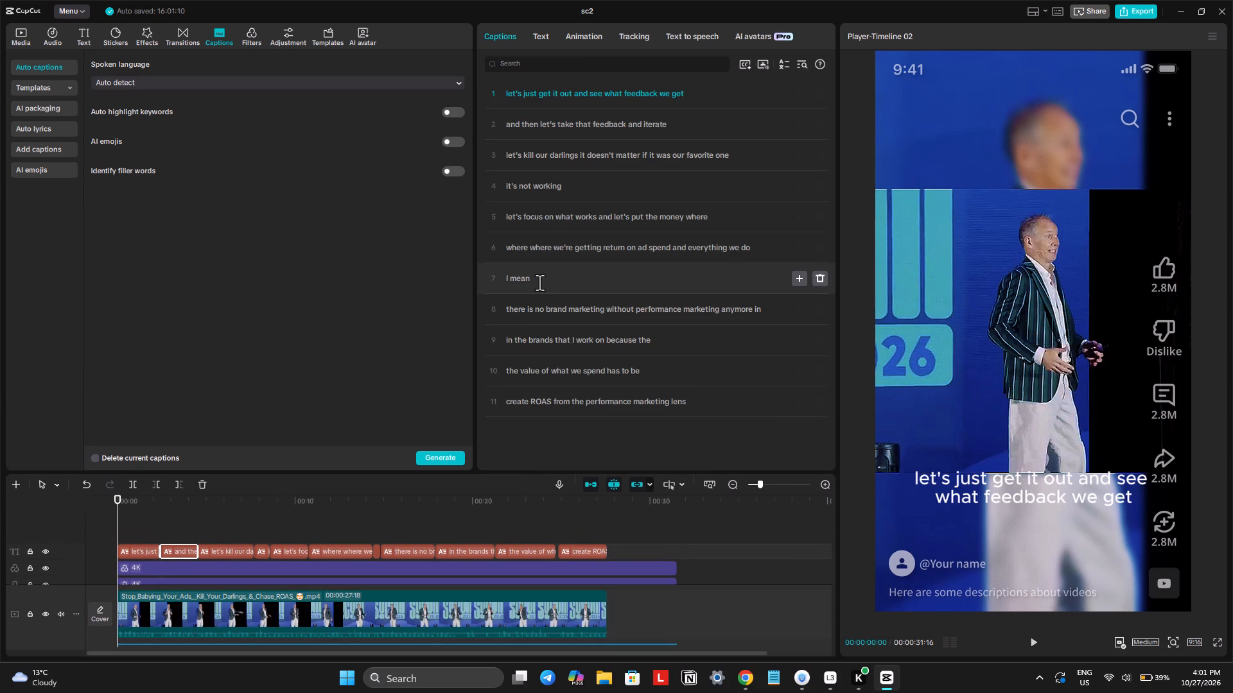
key(shift+super+s)
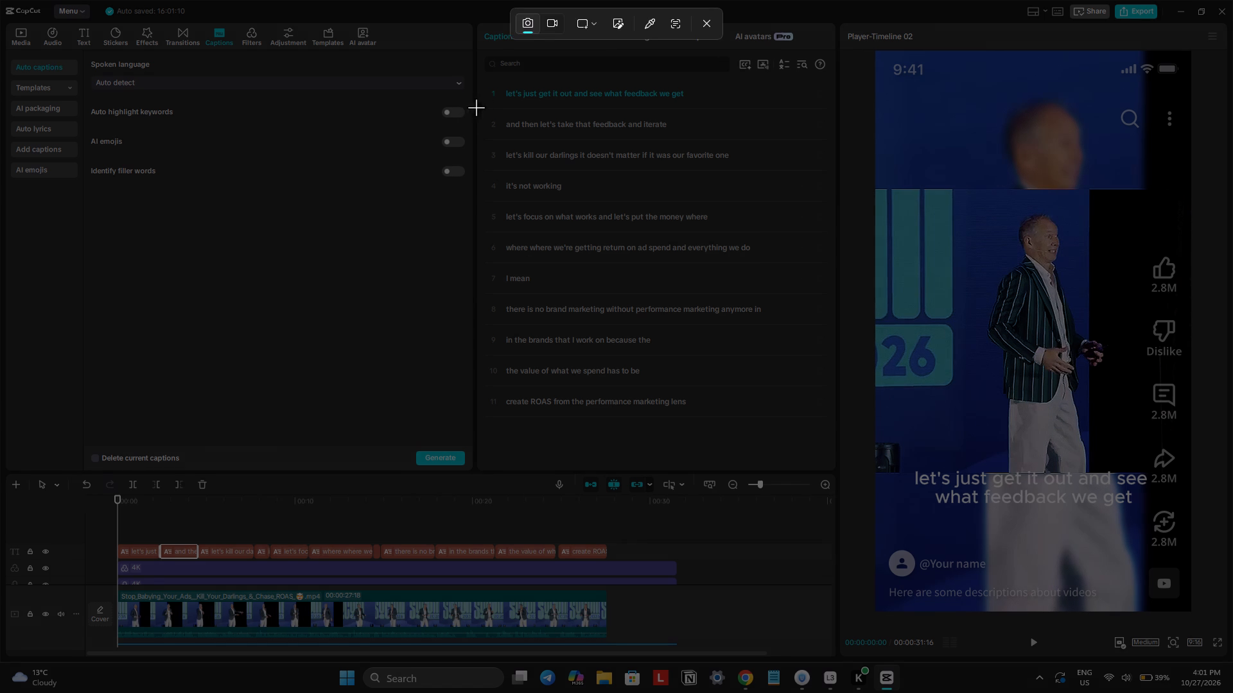
click(675, 24)
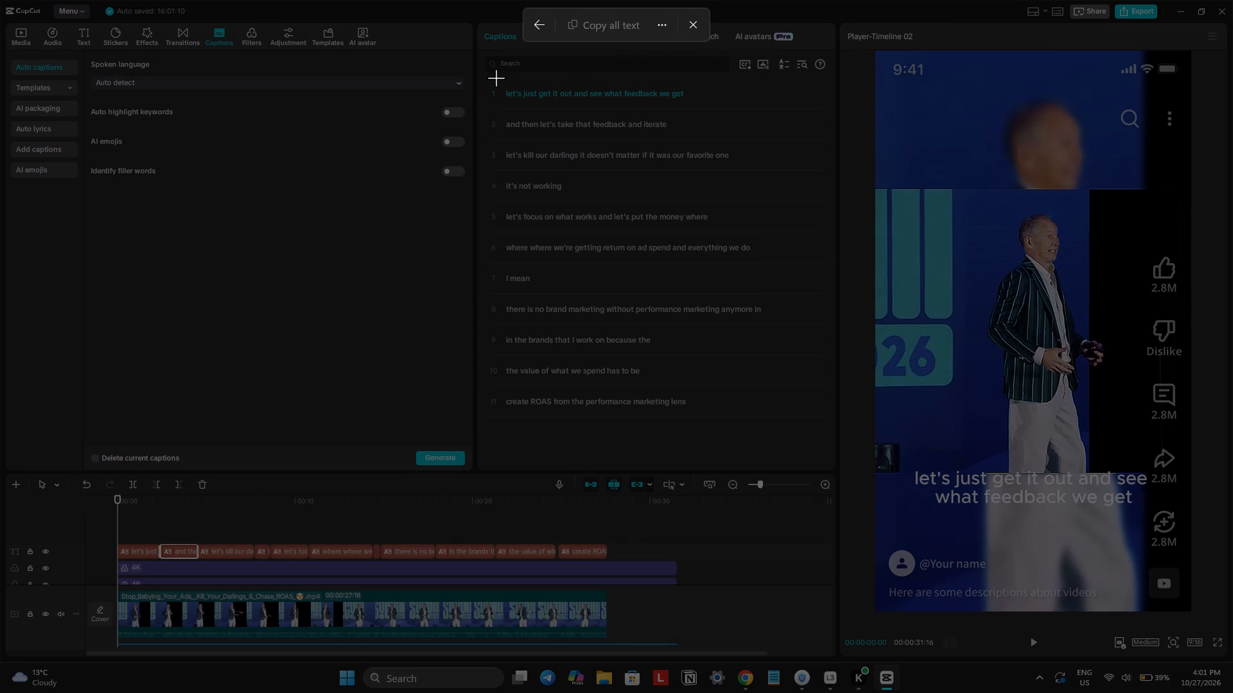
drag(496, 76, 811, 431)
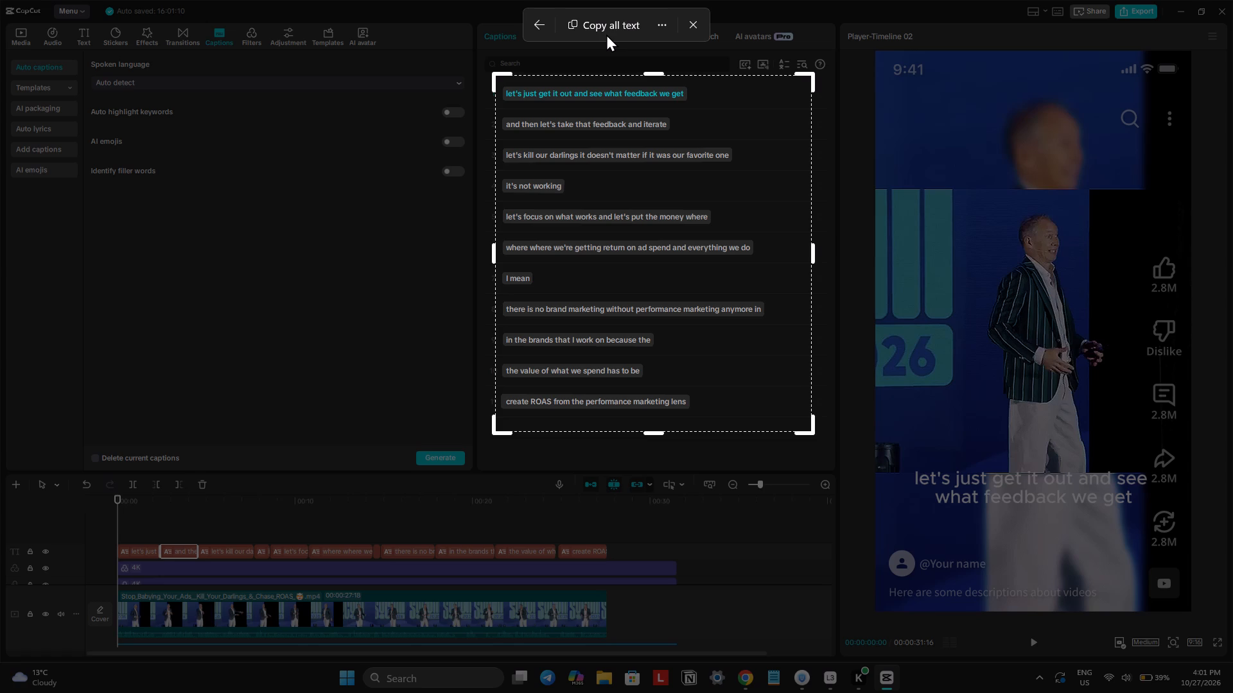
click(606, 28)
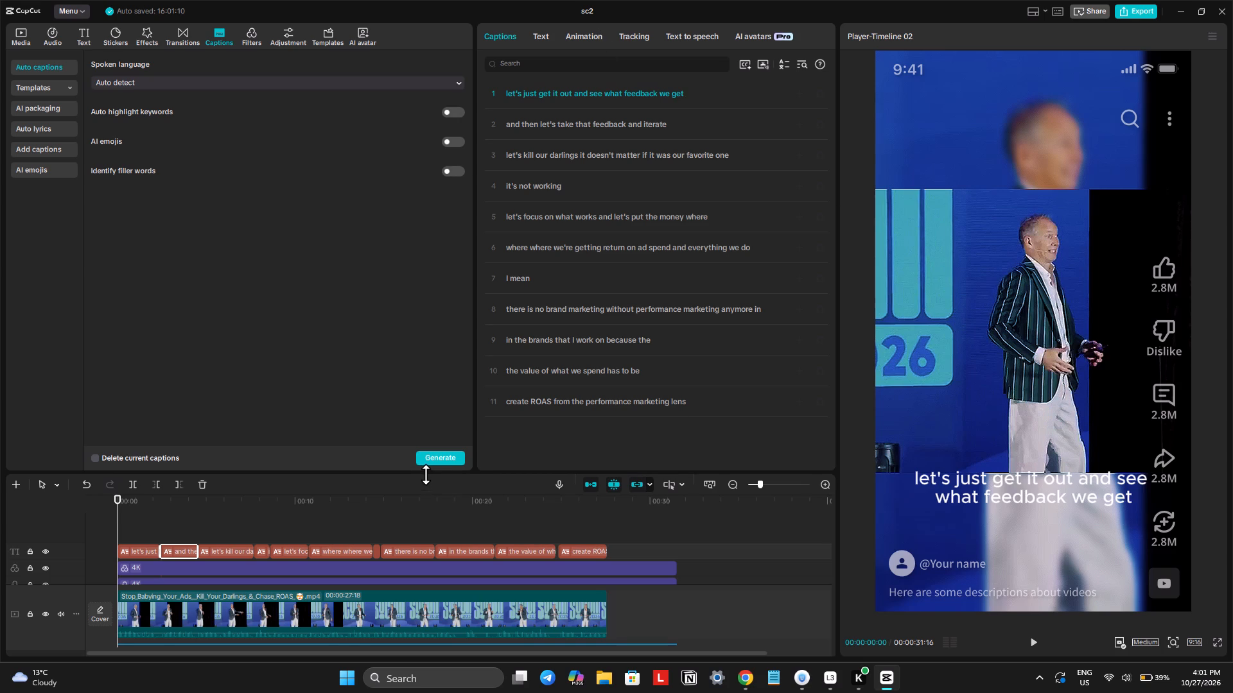
drag(426, 475, 441, 420)
drag(386, 471, 394, 361)
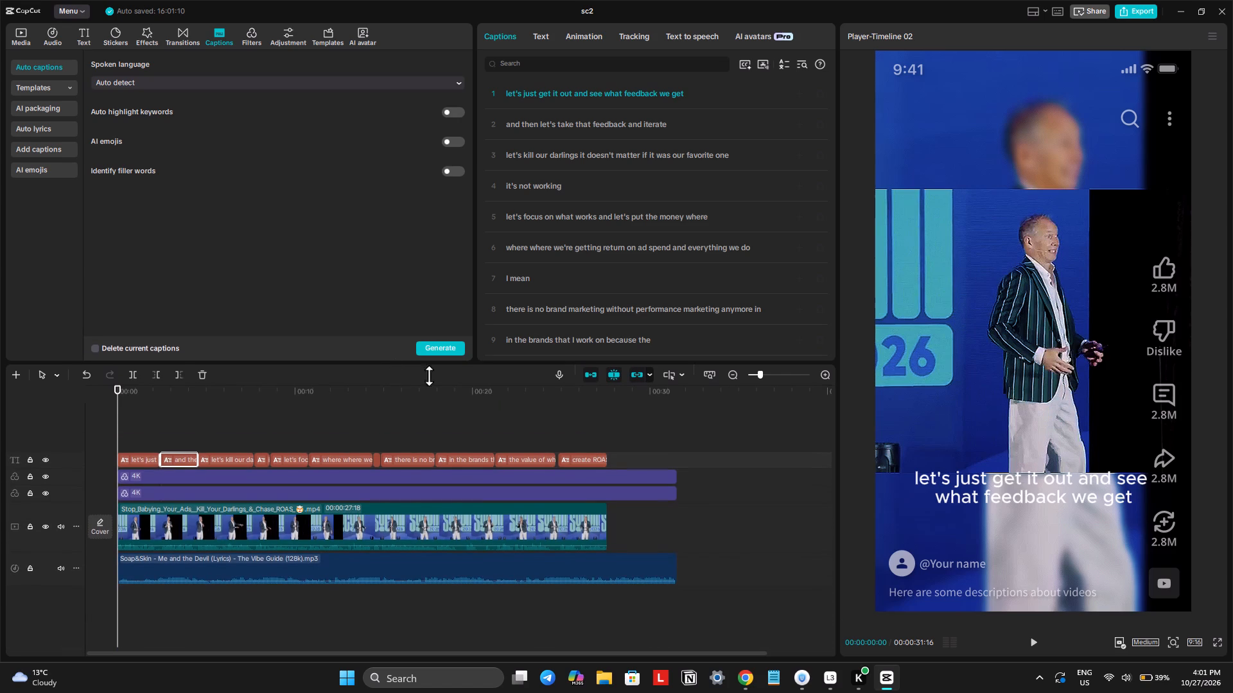
click(747, 676)
double_click(575, 631)
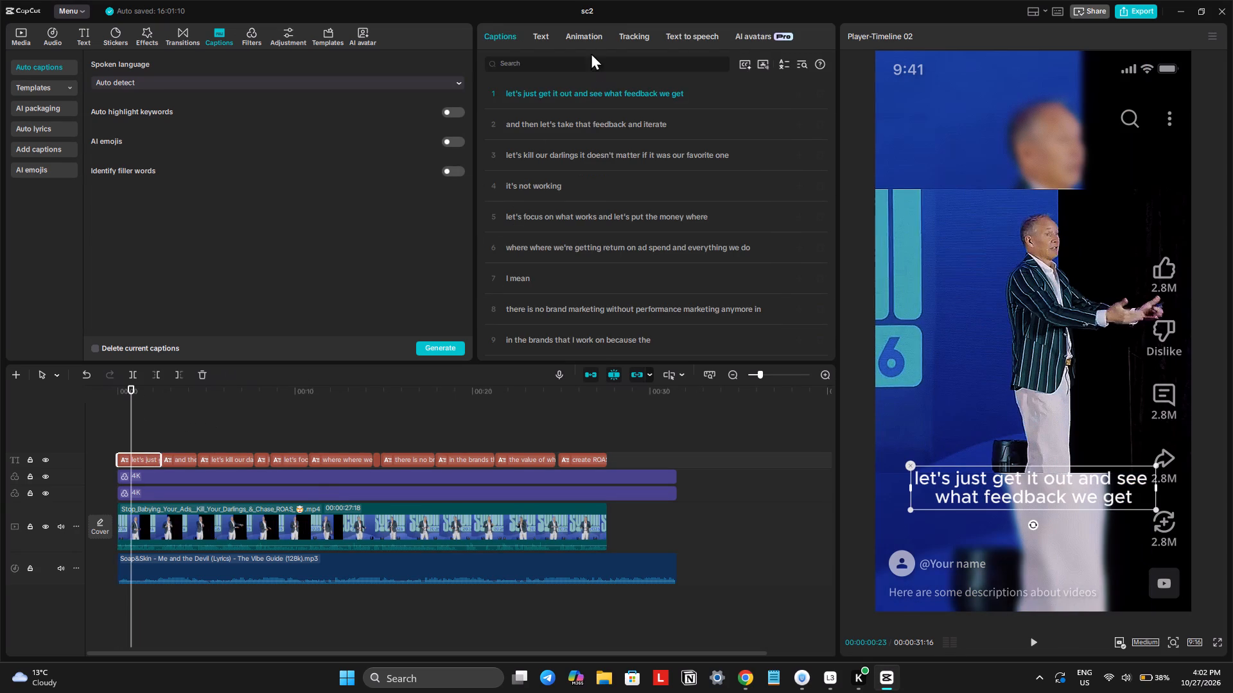
click(543, 37)
click(581, 171)
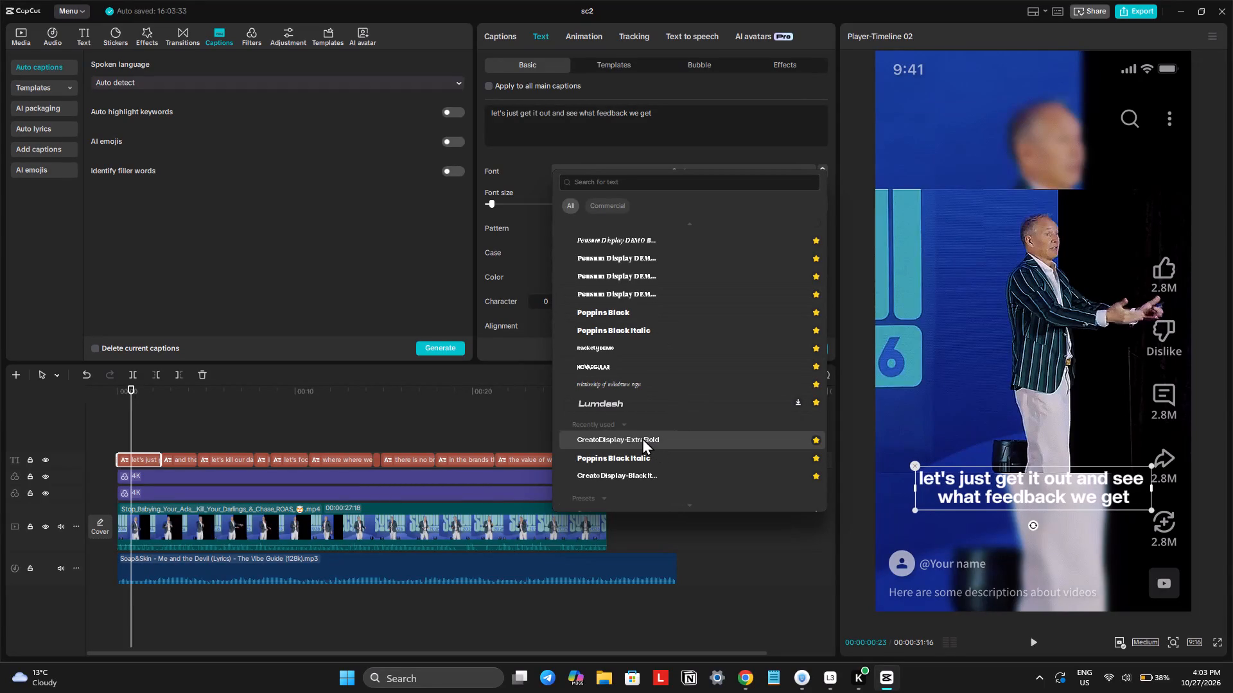
click(642, 438)
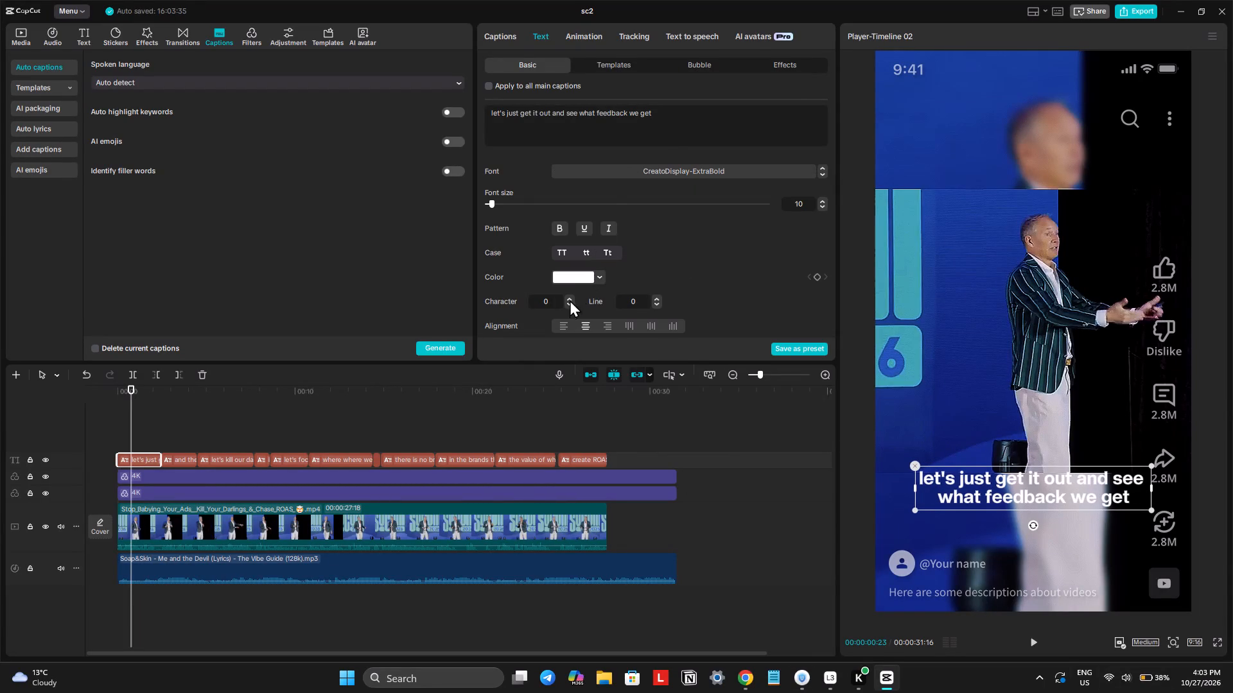
click(567, 305)
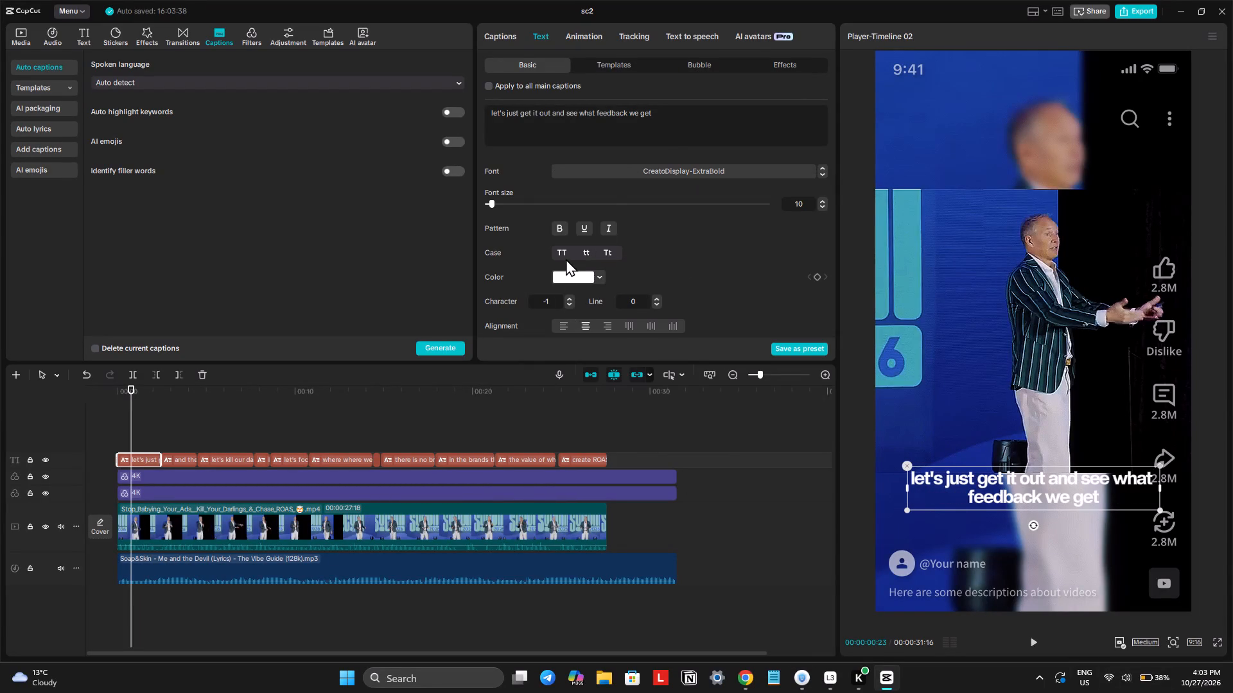
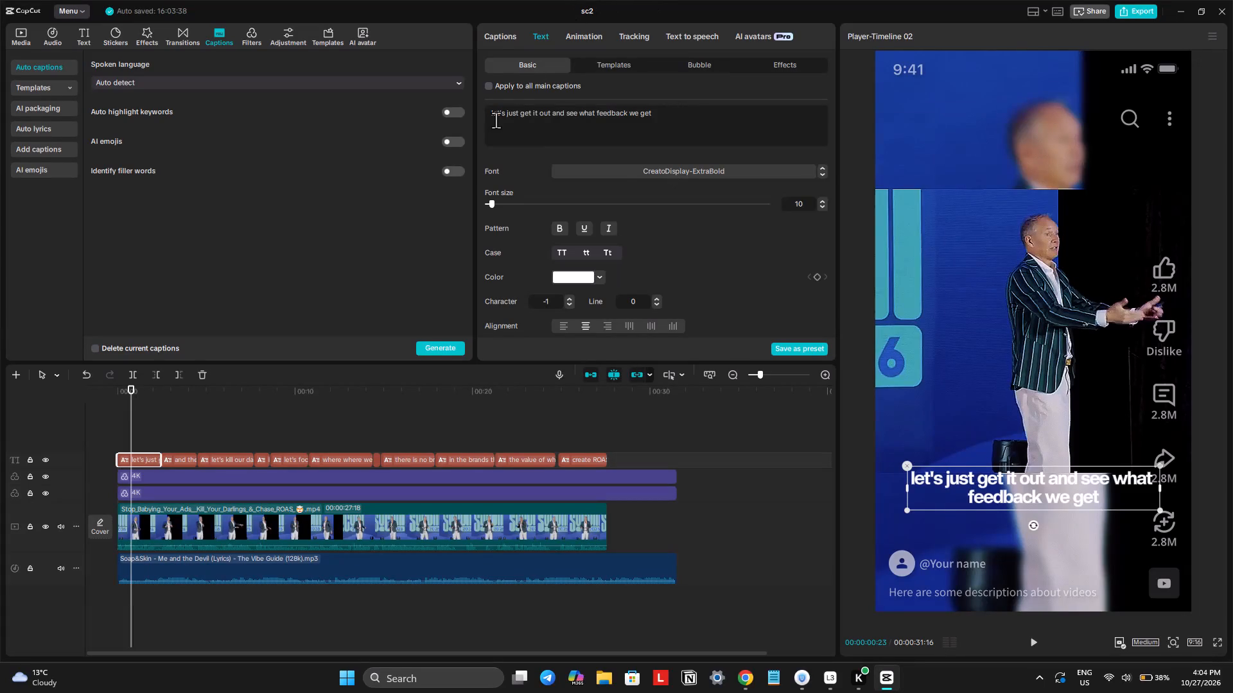
Enable the shadow on the first caption, "let's just get it out and see what feedback we get".
scroll(609, 239, down, 4)
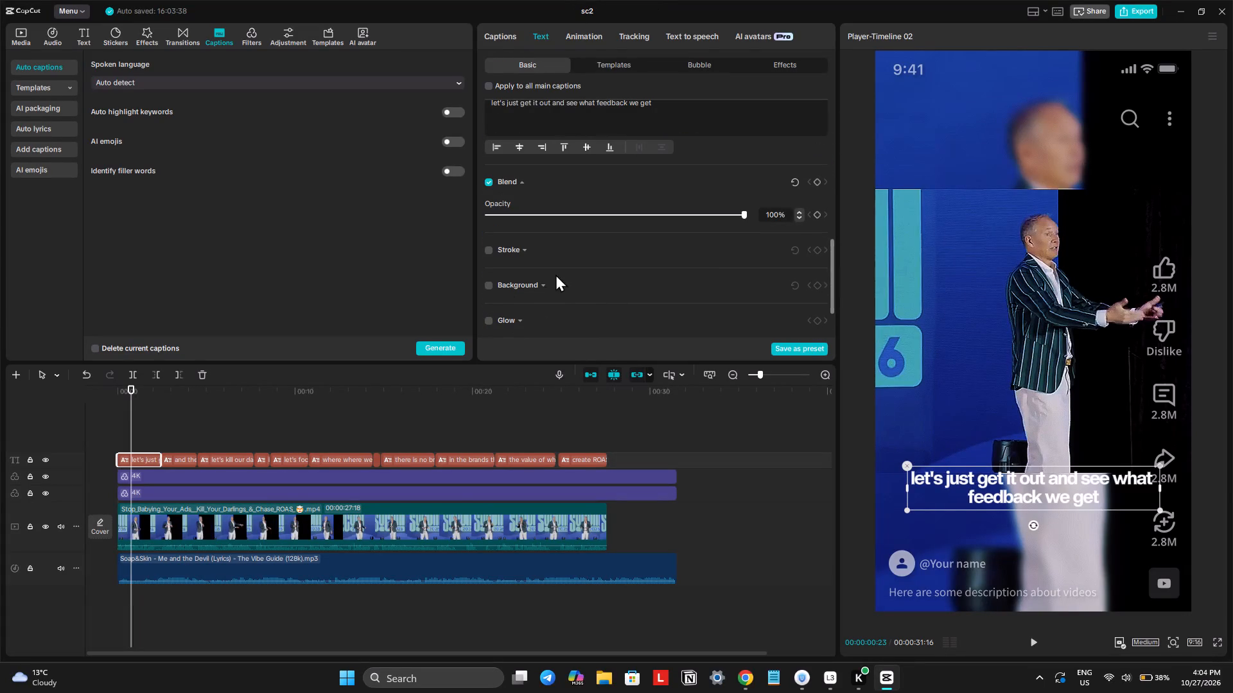
scroll(492, 314, down, 2)
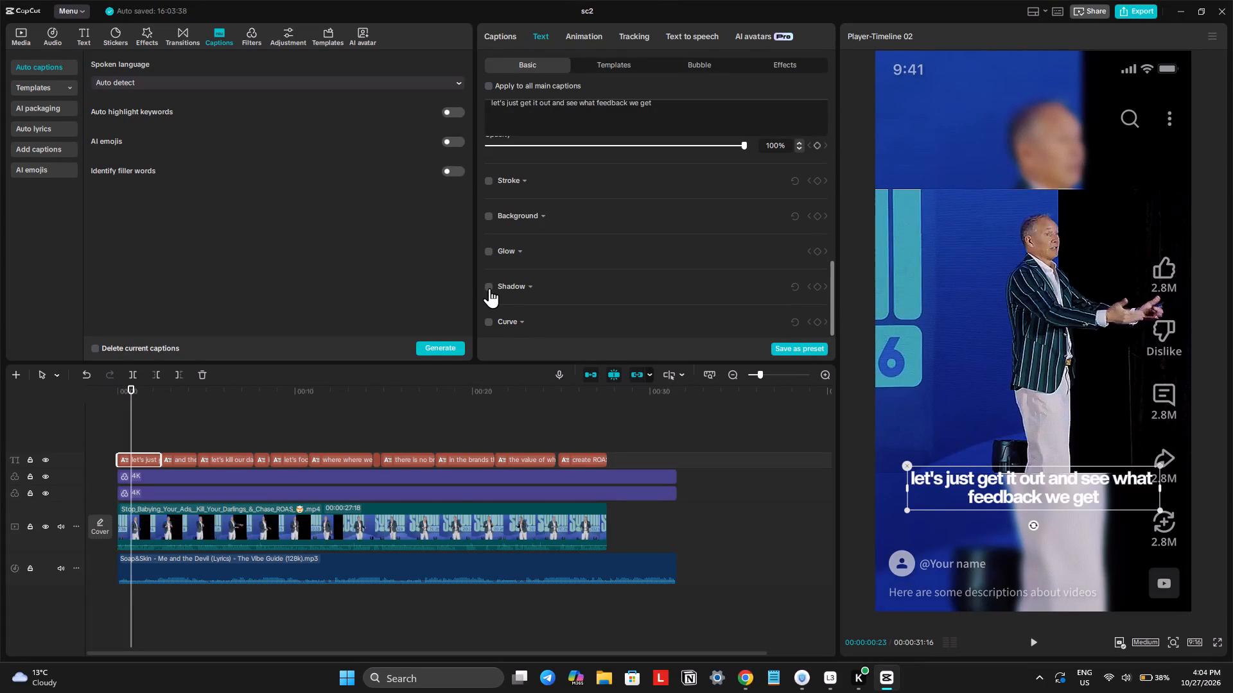
click(489, 288)
scroll(552, 191, up, 8)
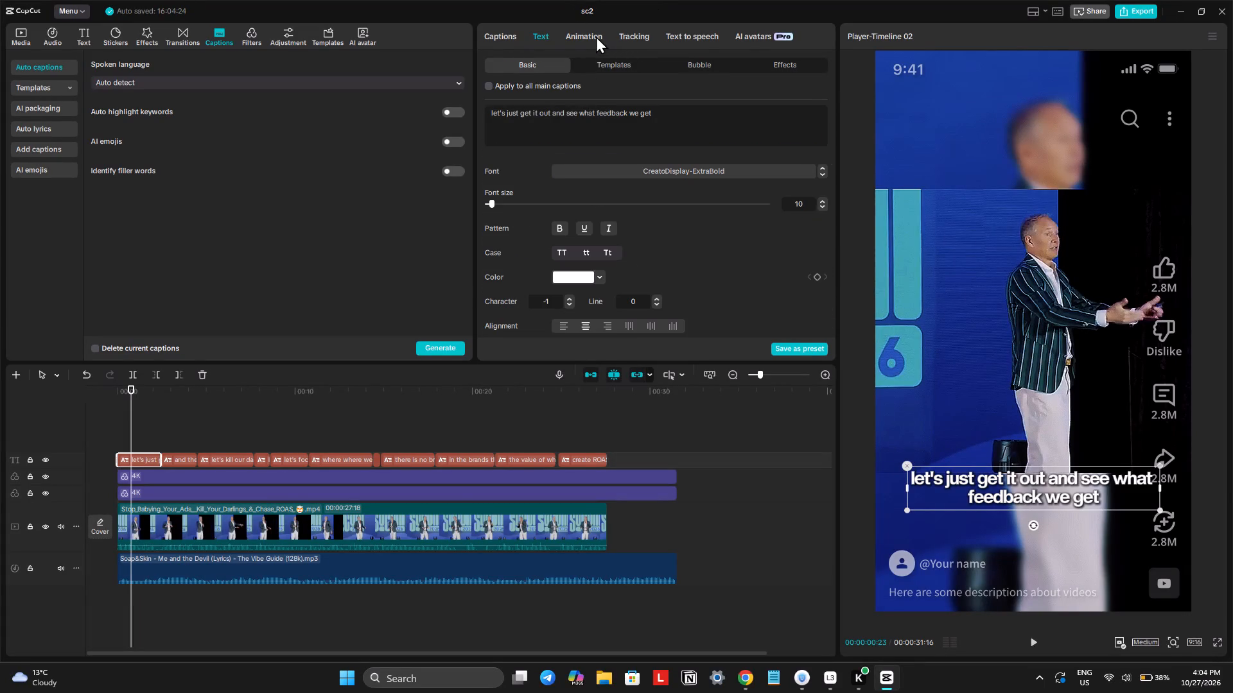
Apply the Switch caption animation from the favorites to the first caption.
click(596, 36)
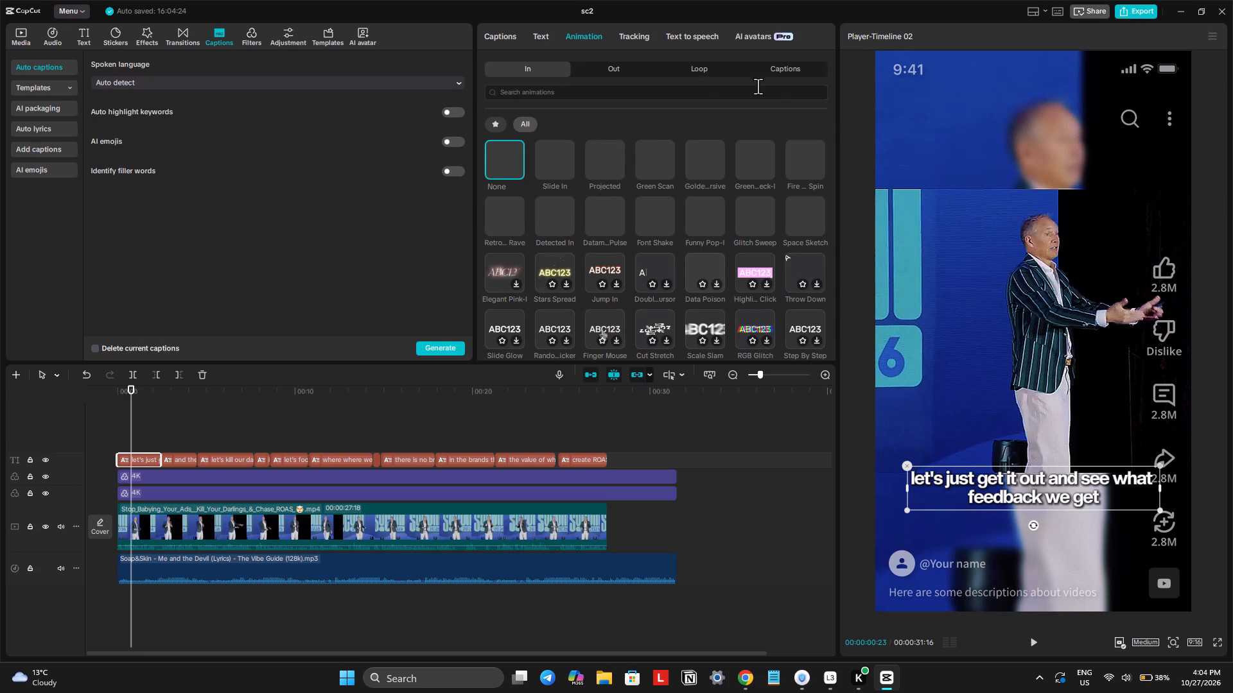
click(772, 69)
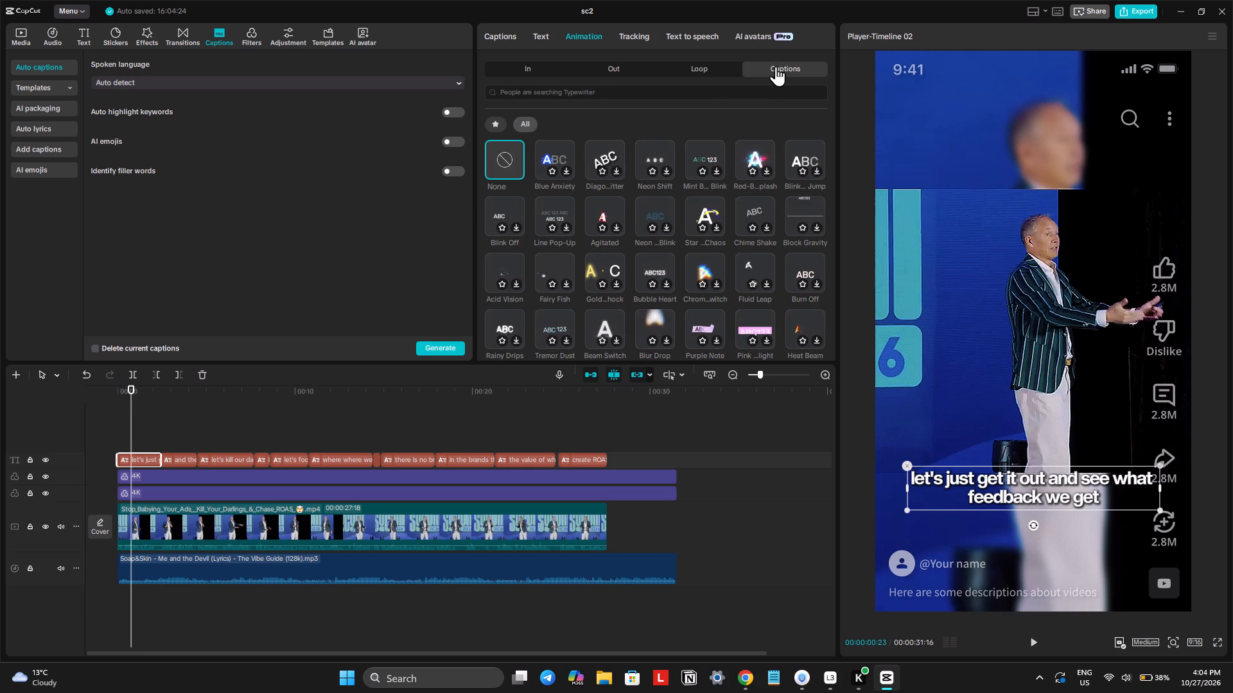
click(496, 123)
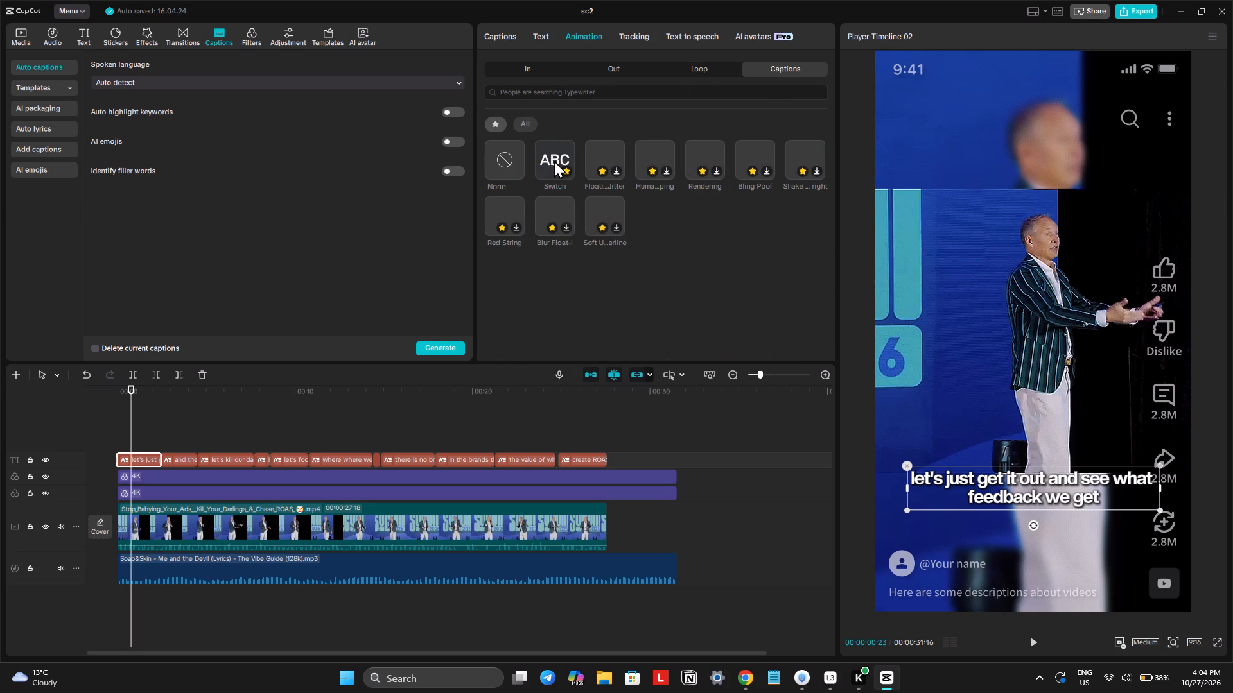
click(555, 159)
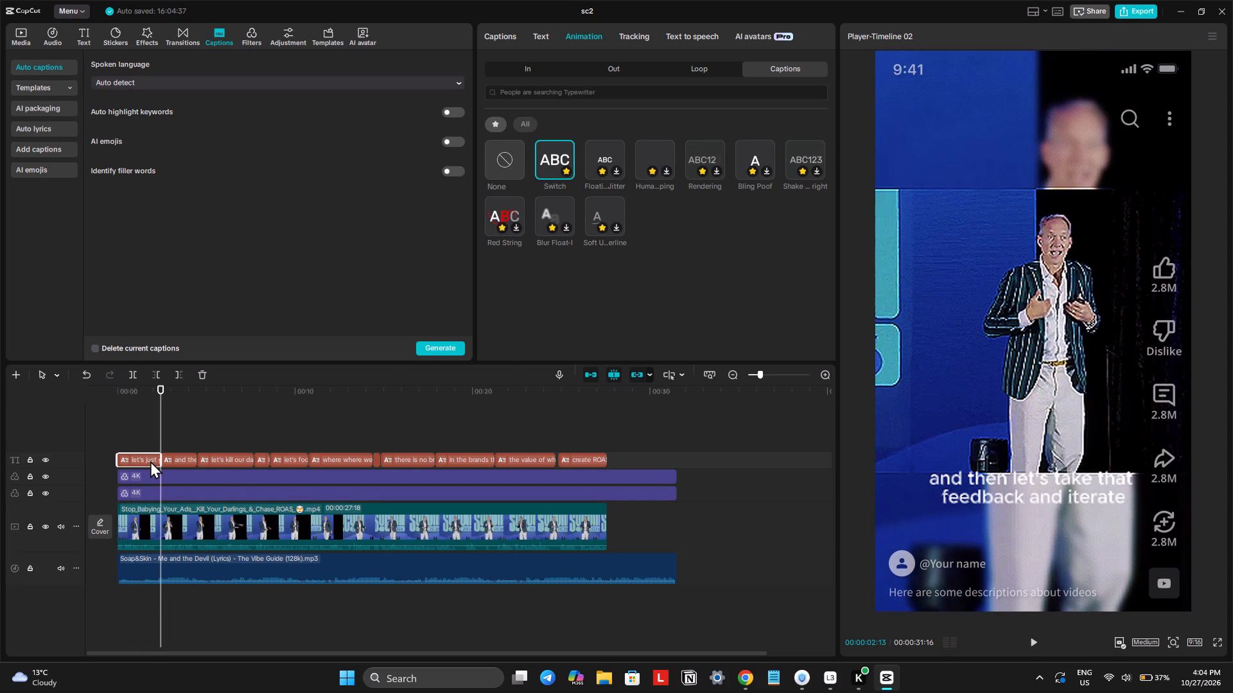
Apply the first caption's text styling to all main captions and play the clip briefly to check it.
drag(180, 438, 252, 459)
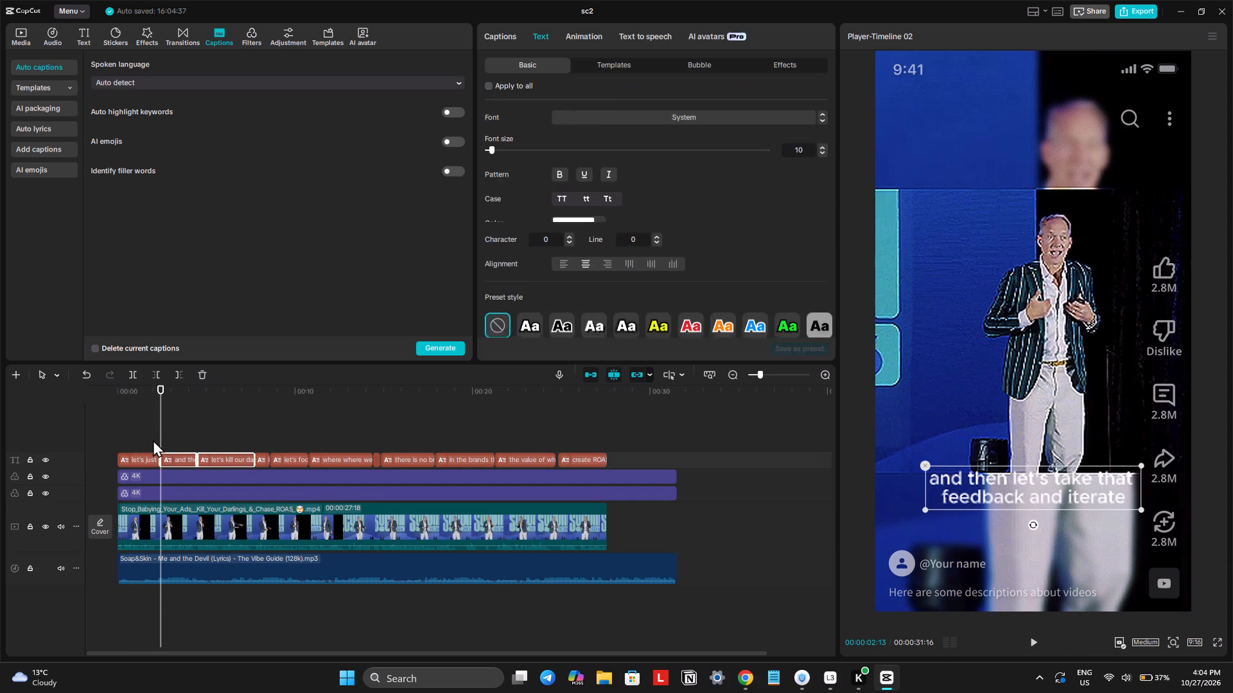
click(152, 436)
click(148, 457)
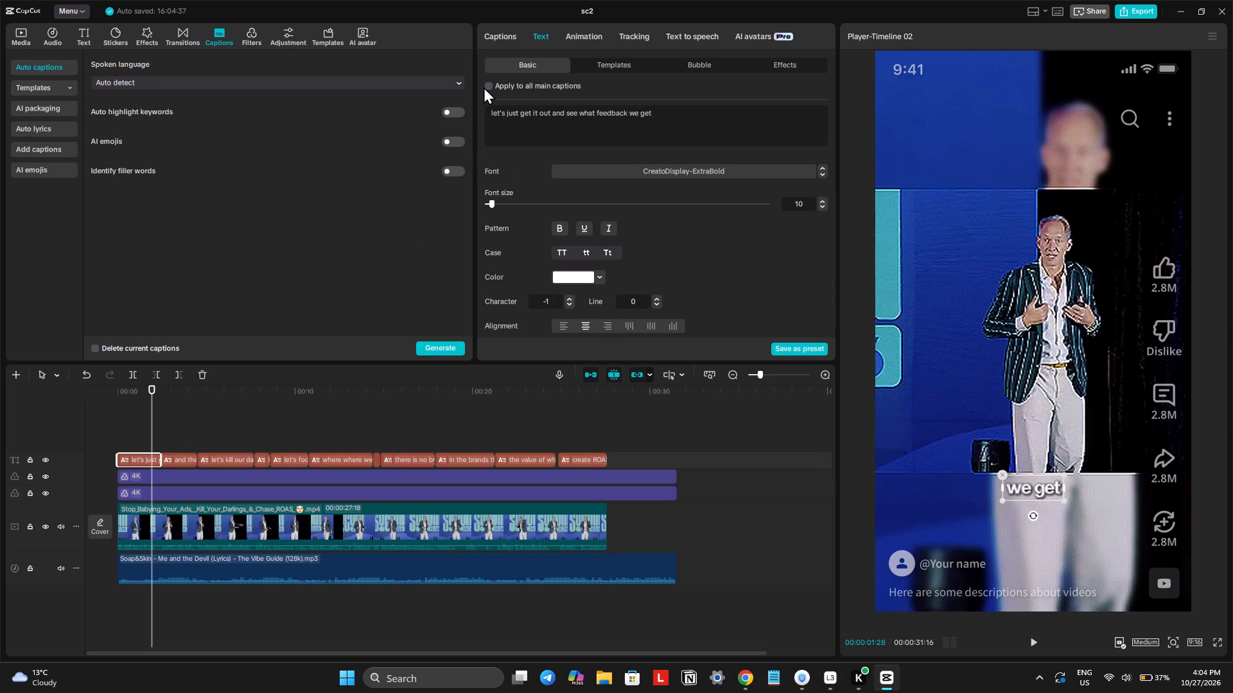
click(489, 83)
key(space)
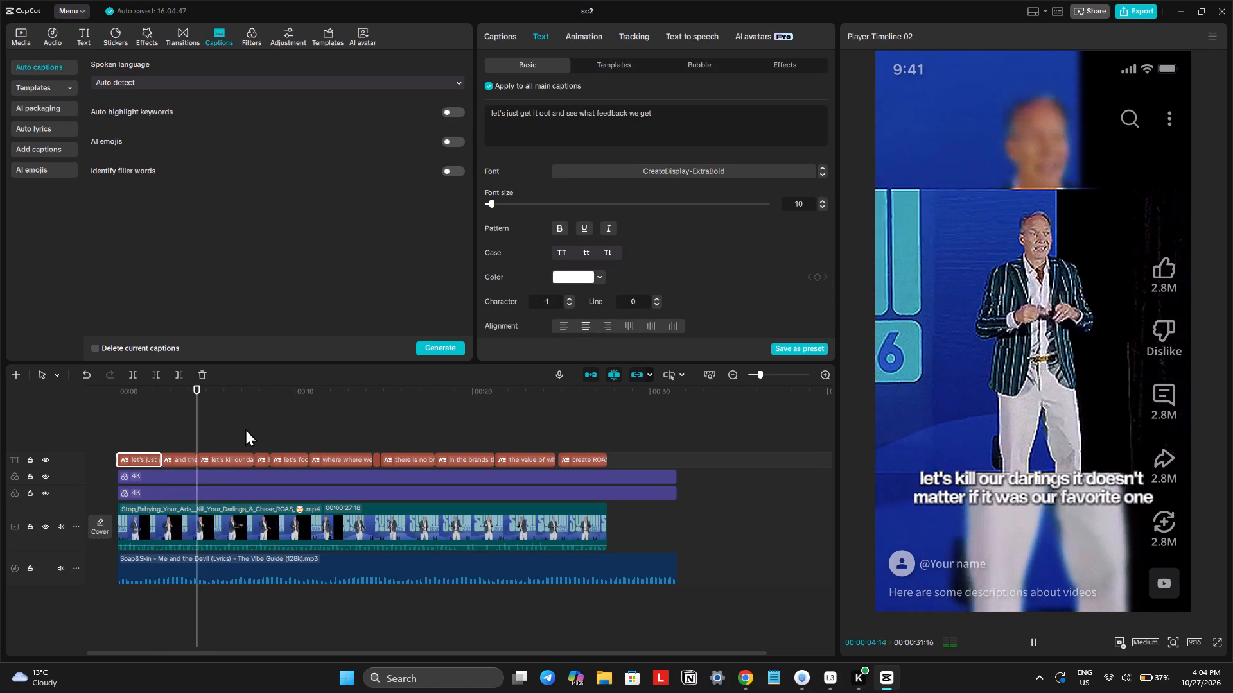
key(space)
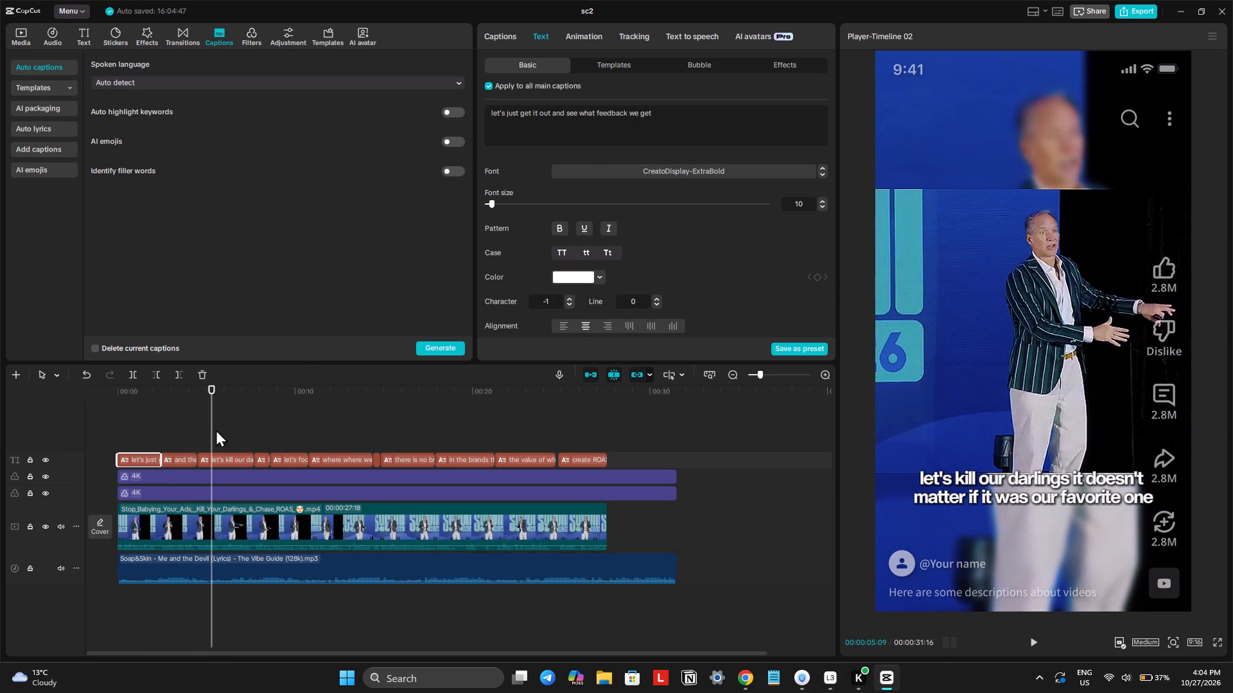
Select all remaining captions after the first and give them the favorite Switch caption animation.
drag(191, 437, 618, 449)
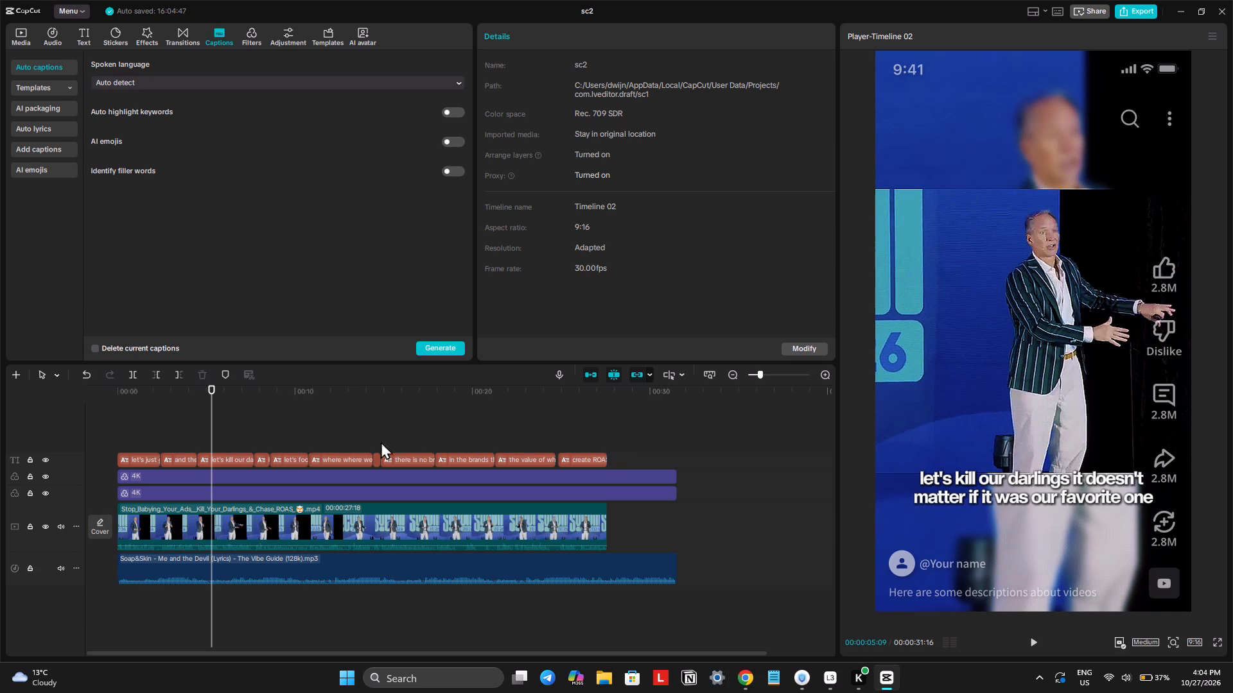
drag(188, 434, 643, 453)
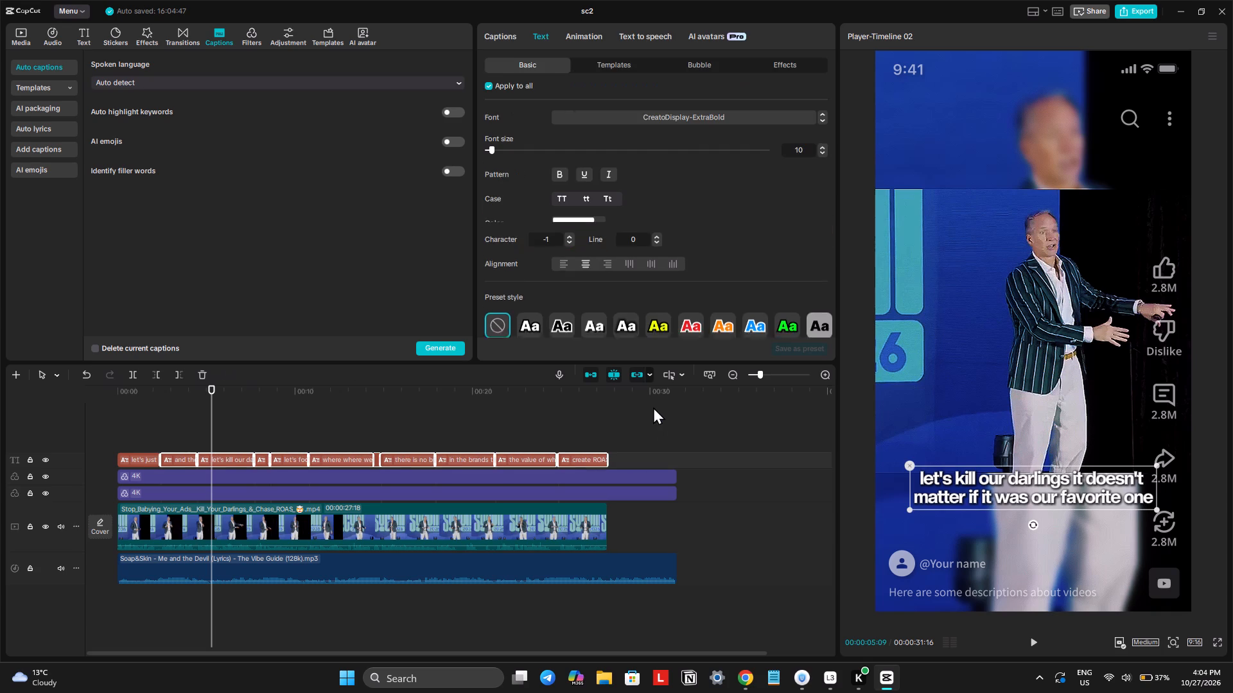
click(586, 37)
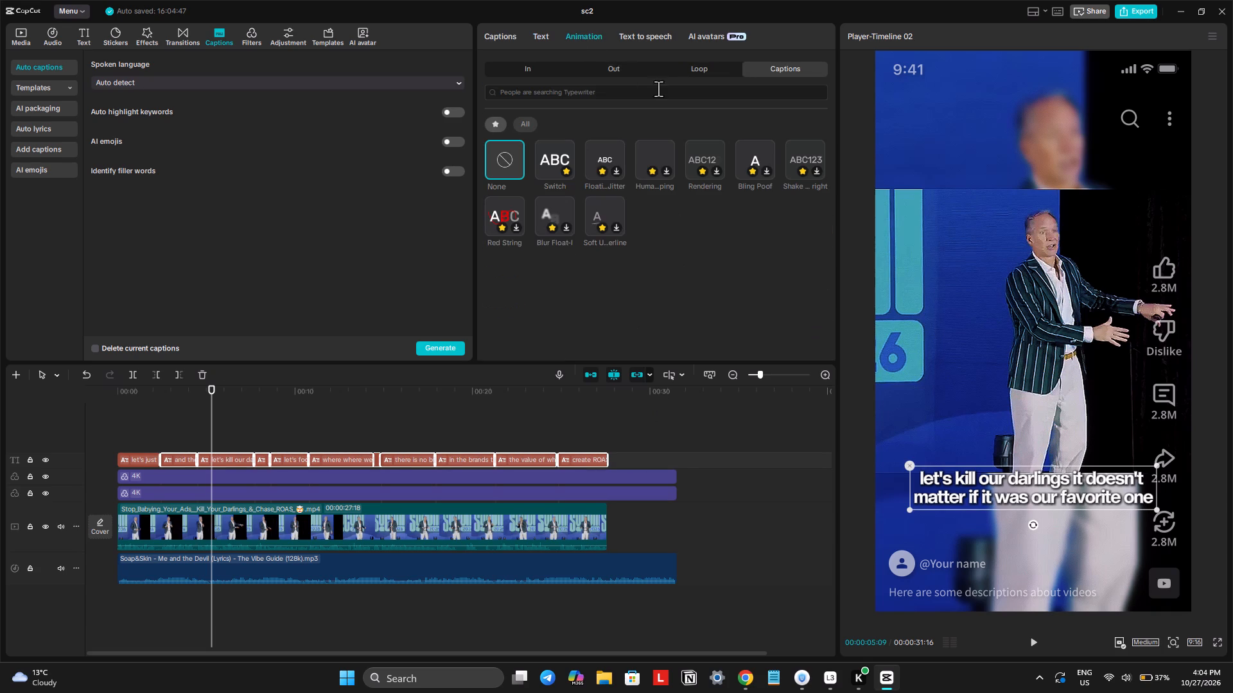
click(552, 158)
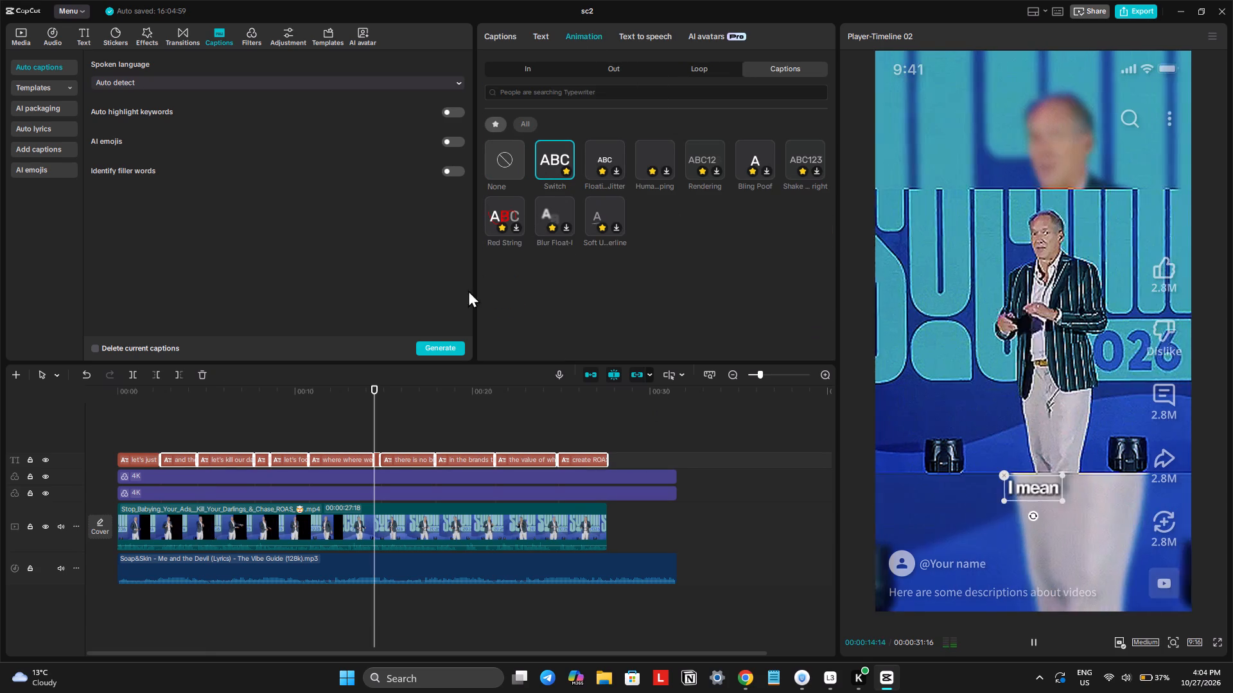
click(123, 379)
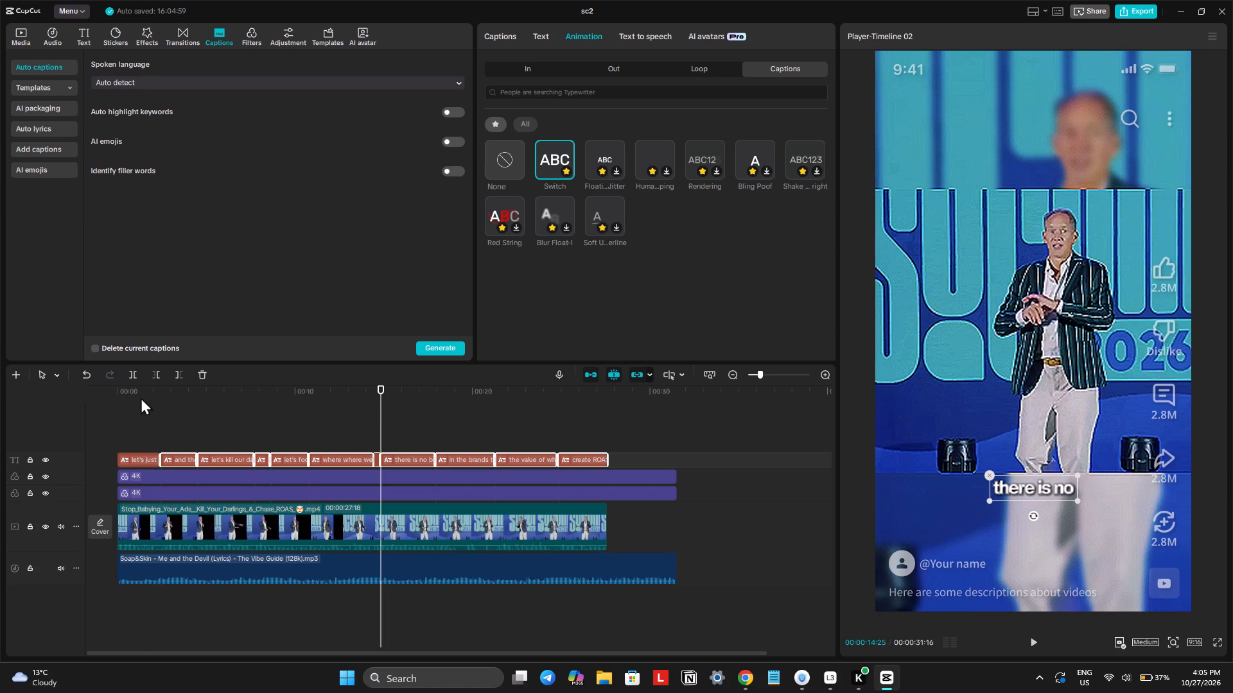
Add a default text clip at the very start of the timeline.
click(143, 398)
drag(143, 398, 71, 415)
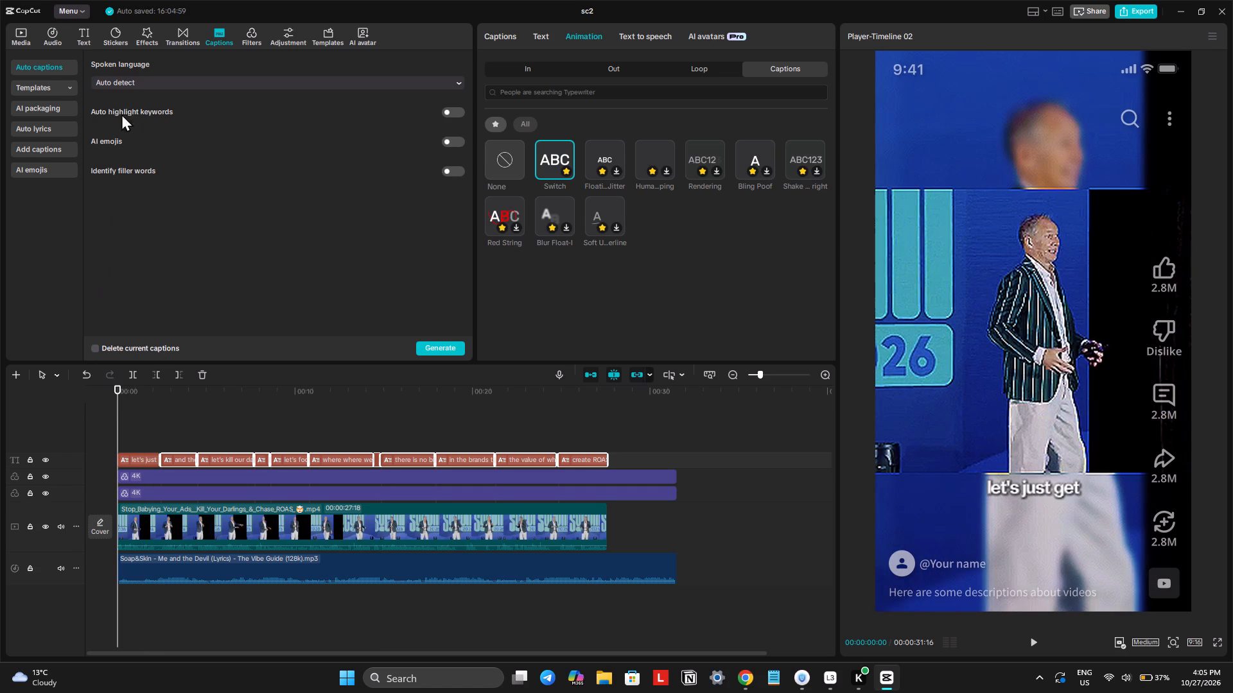
click(88, 37)
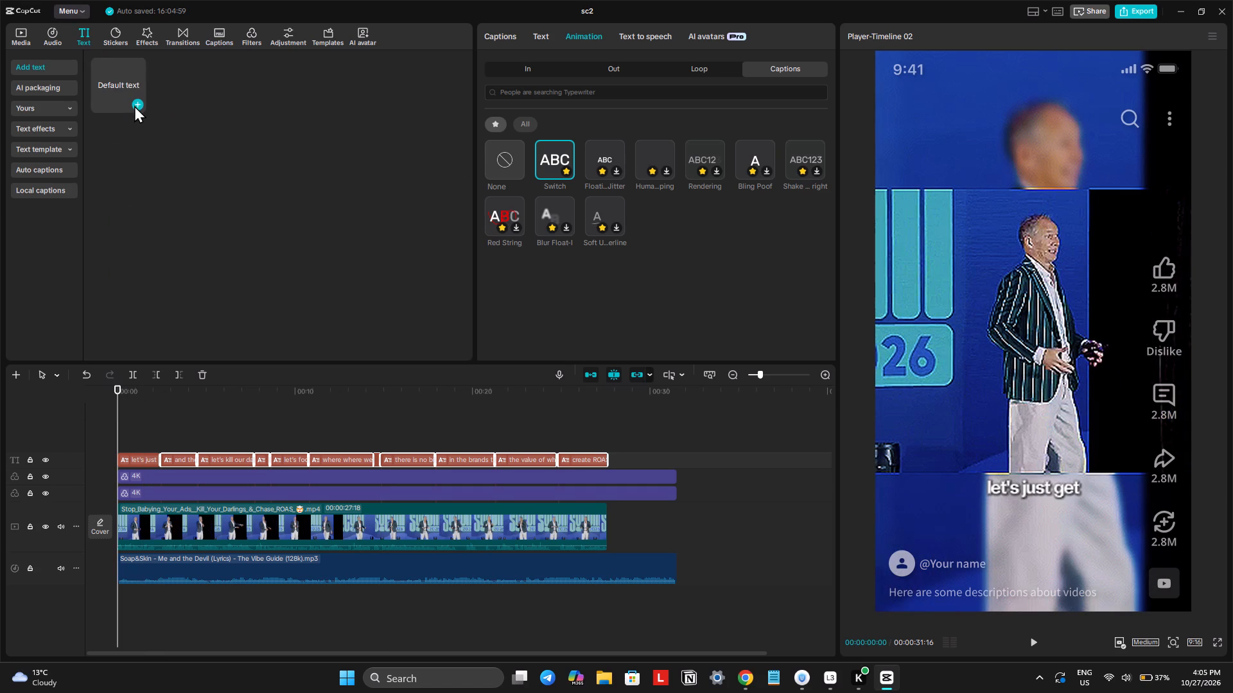
click(134, 105)
Replace the default text with the copied hook "STOP FALLING IN LOVE WITH IDEAS THAT DON'T WORK.", breaking the line before "IDEAS".
click(512, 103)
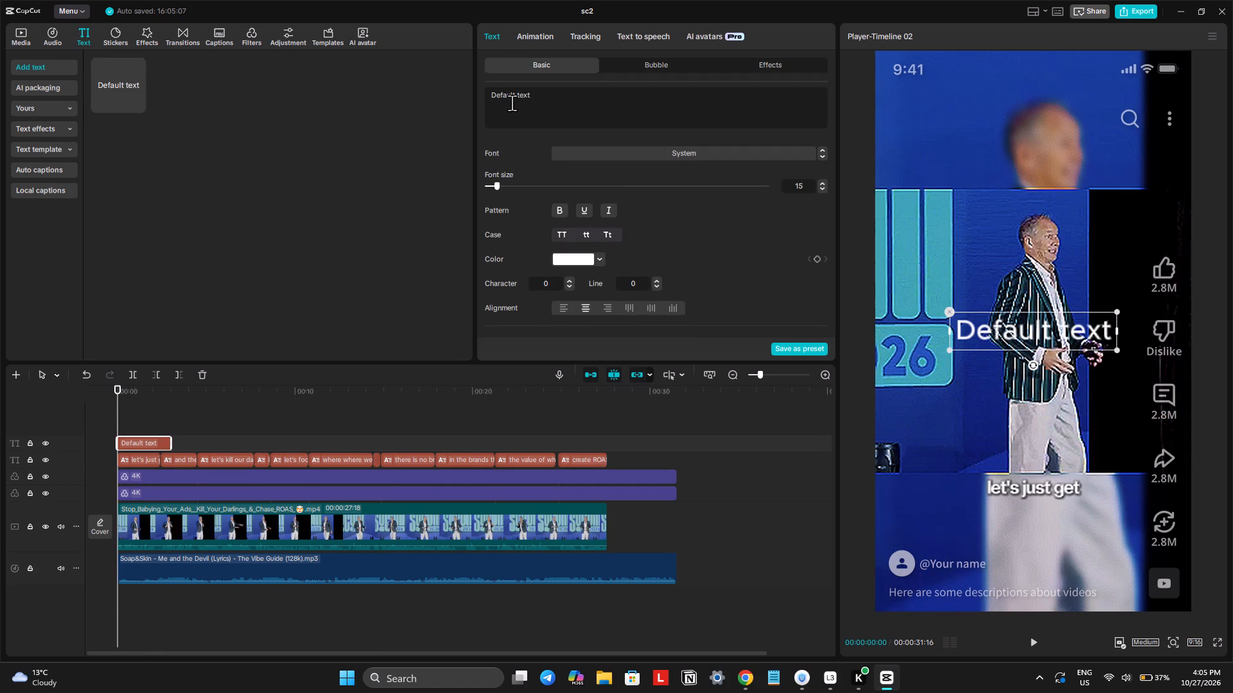
key(ctrl+a)
key(super+v)
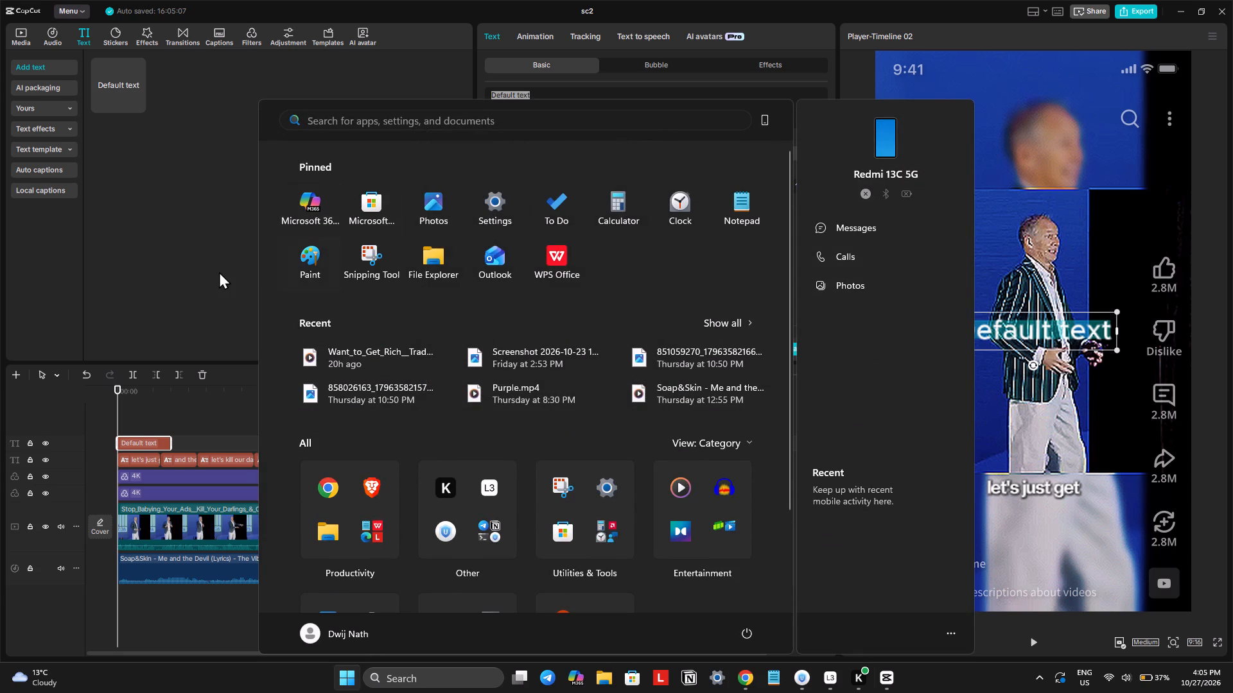
click(219, 271)
key(super+v)
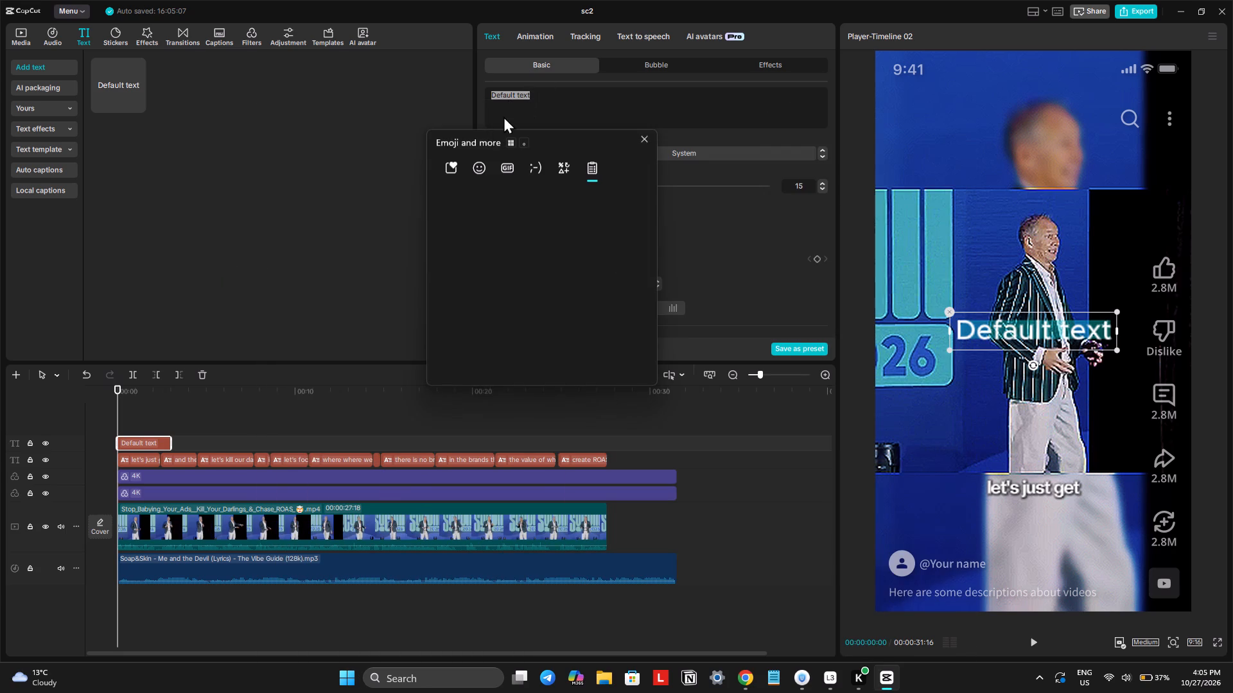
click(532, 103)
drag(541, 97, 477, 95)
key(super+v)
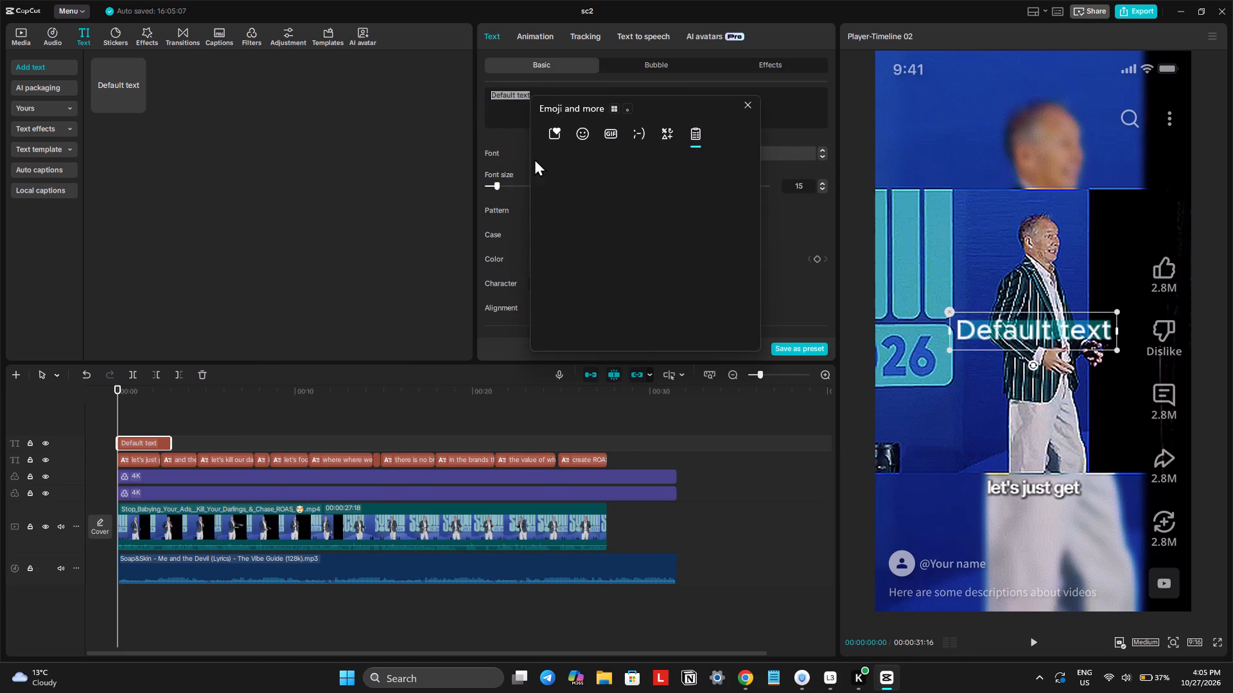
click(596, 227)
key(ctrl+v)
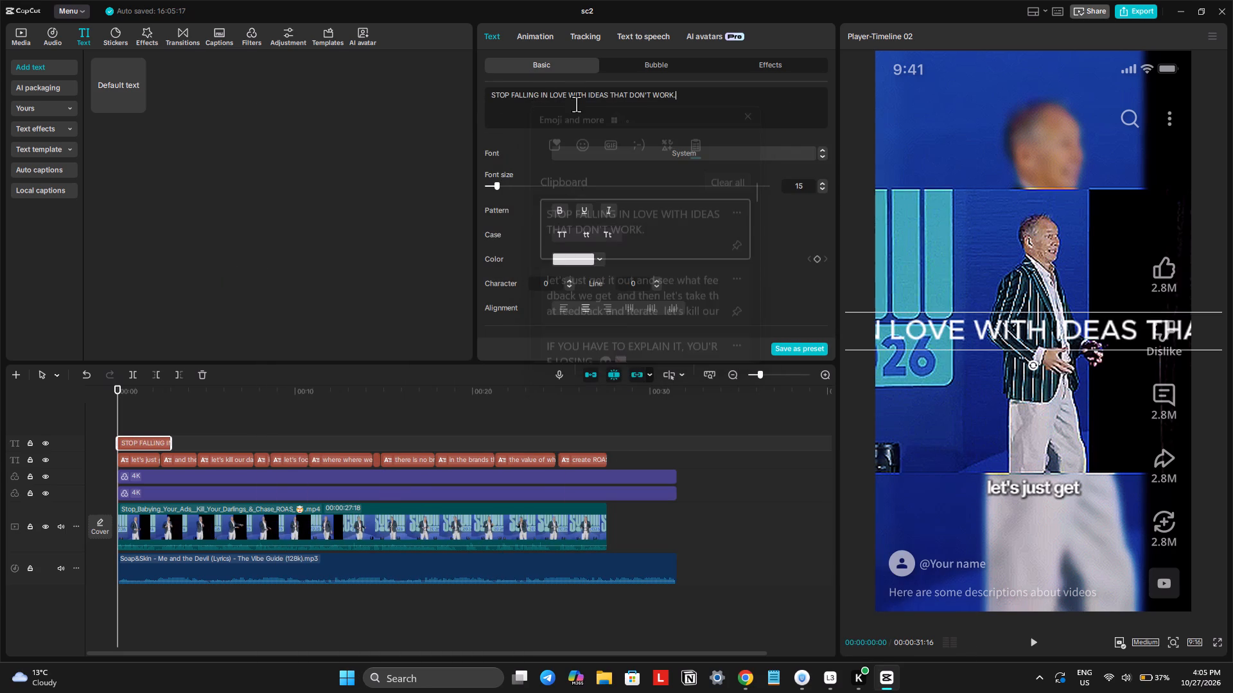
click(589, 98)
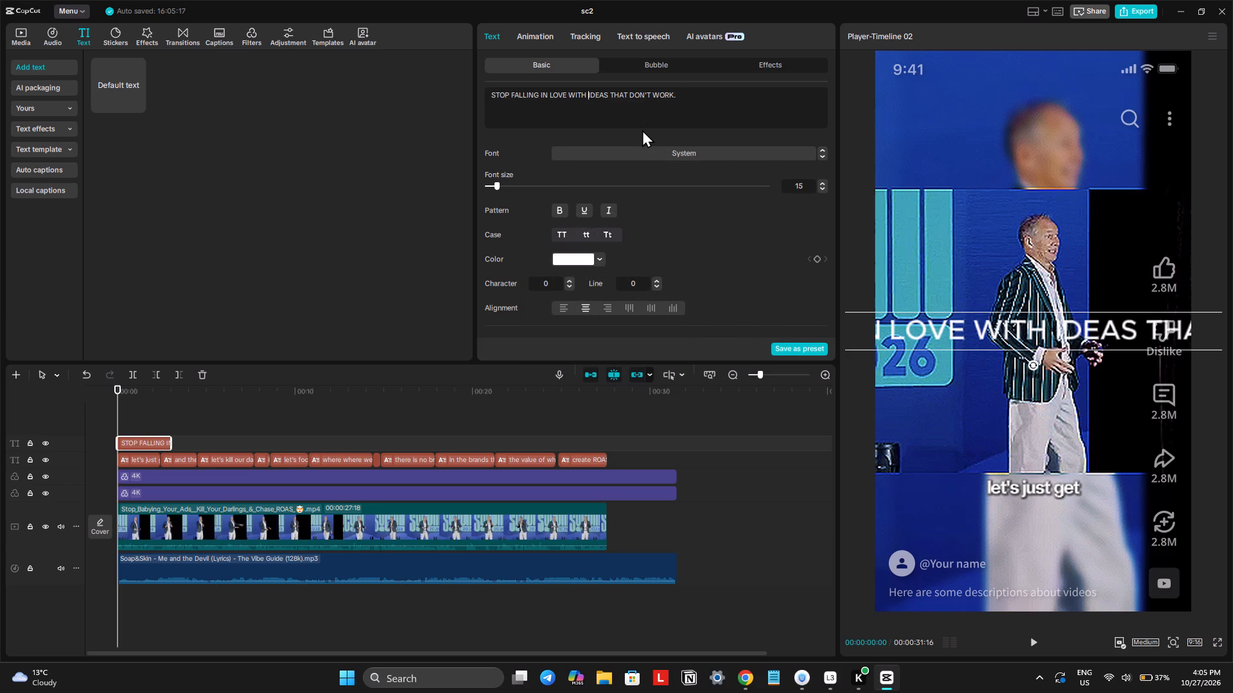
key(Return)
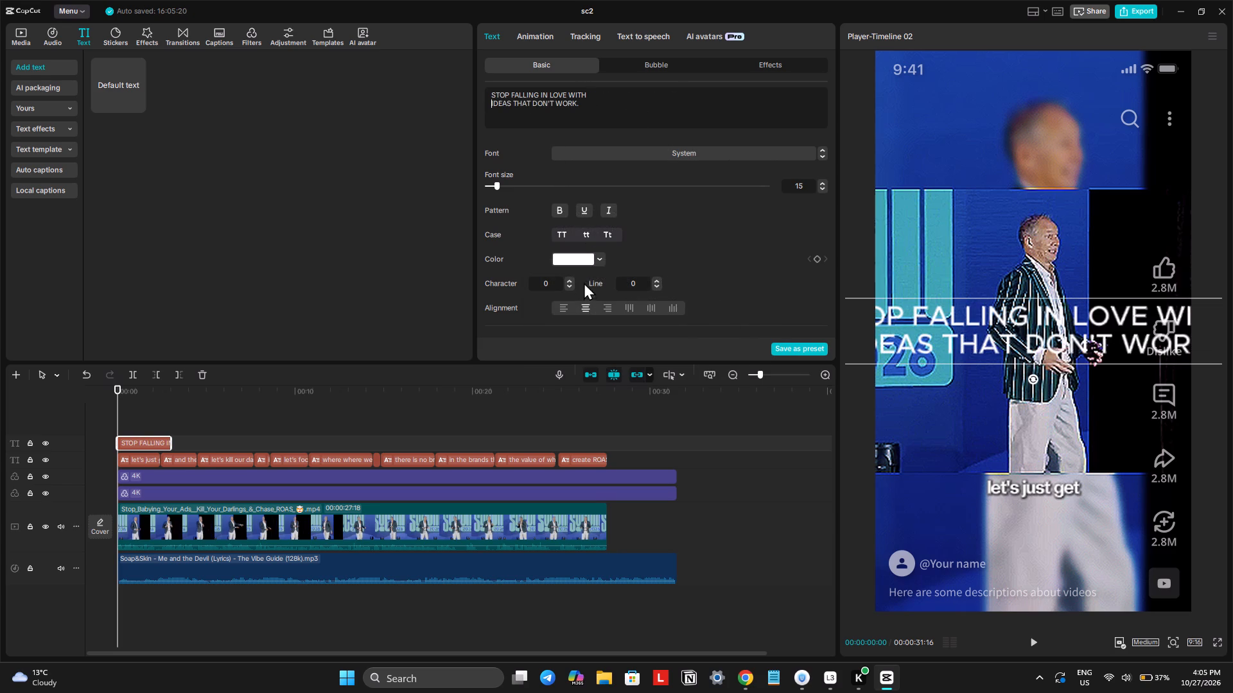
Scale the hook text to 55% and set its font to Poppins Black Italic.
scroll(588, 294, down, 1)
drag(529, 222, 515, 222)
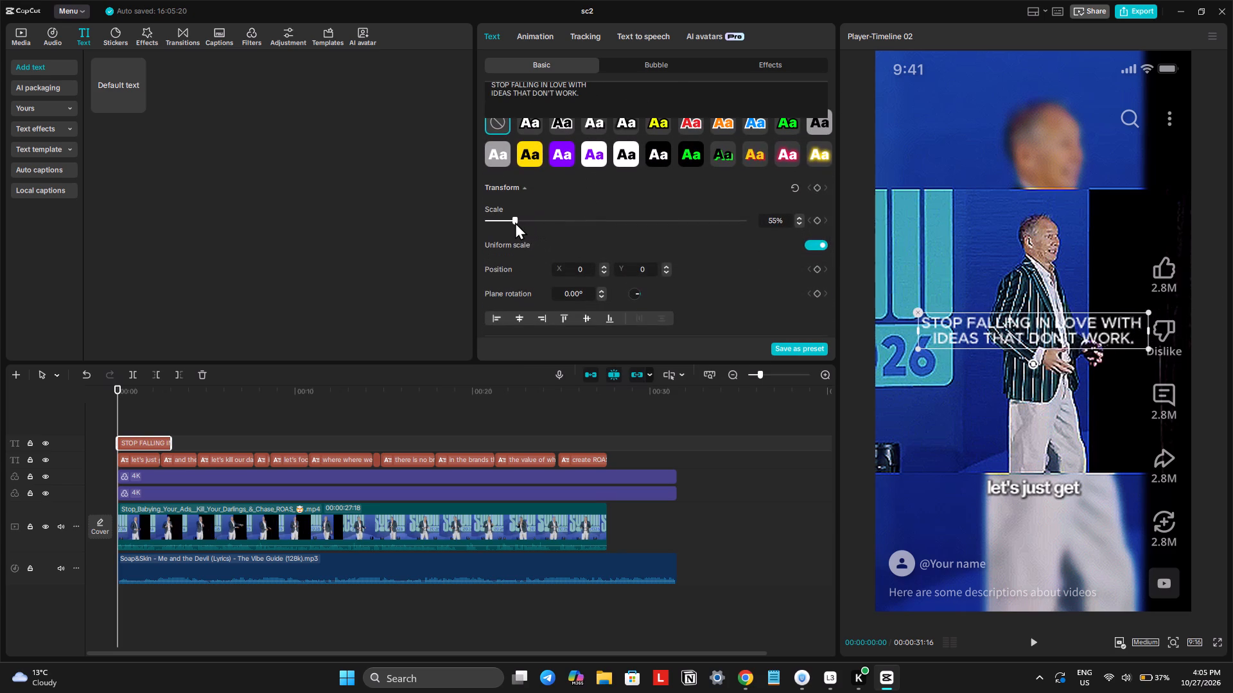
scroll(577, 207, up, 4)
click(627, 157)
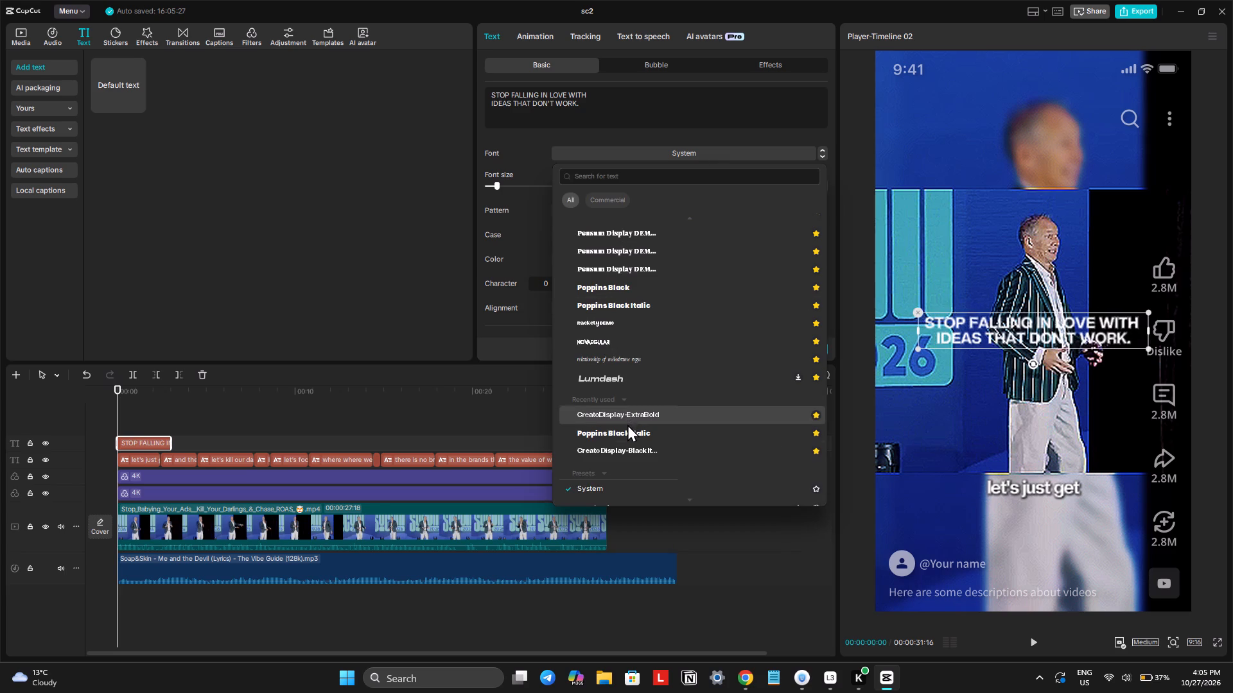
click(626, 429)
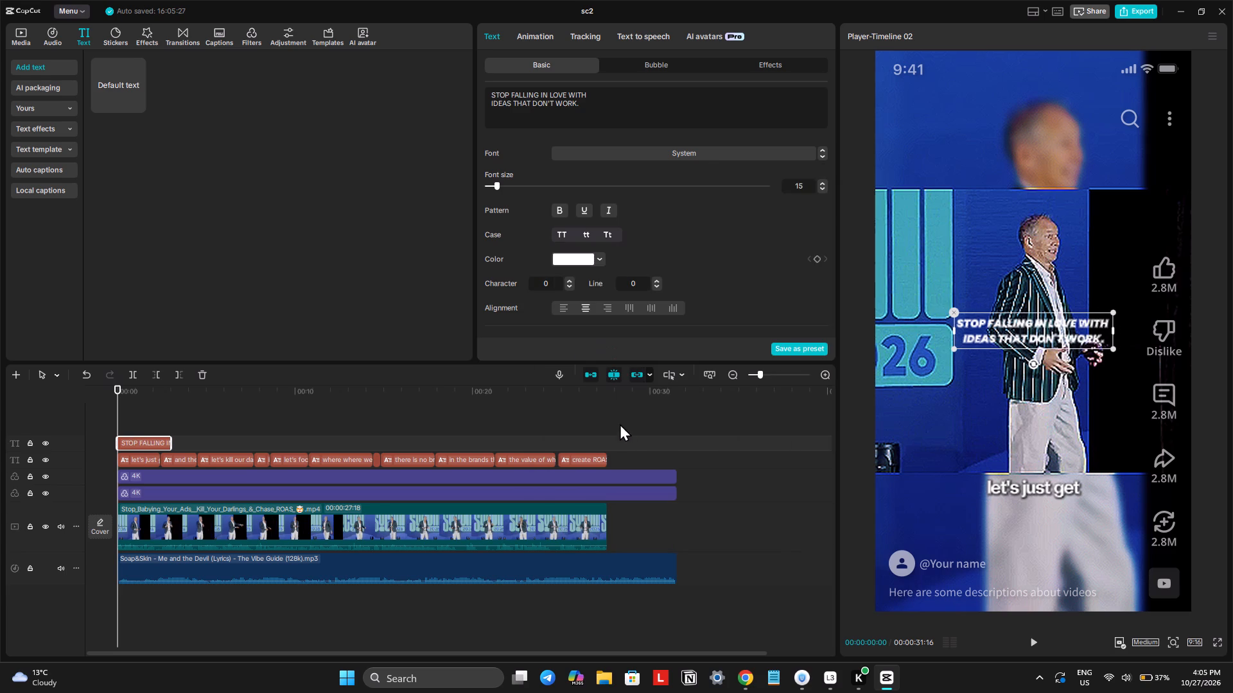
Give the hook text a black background in the first background style.
scroll(597, 395, down, 6)
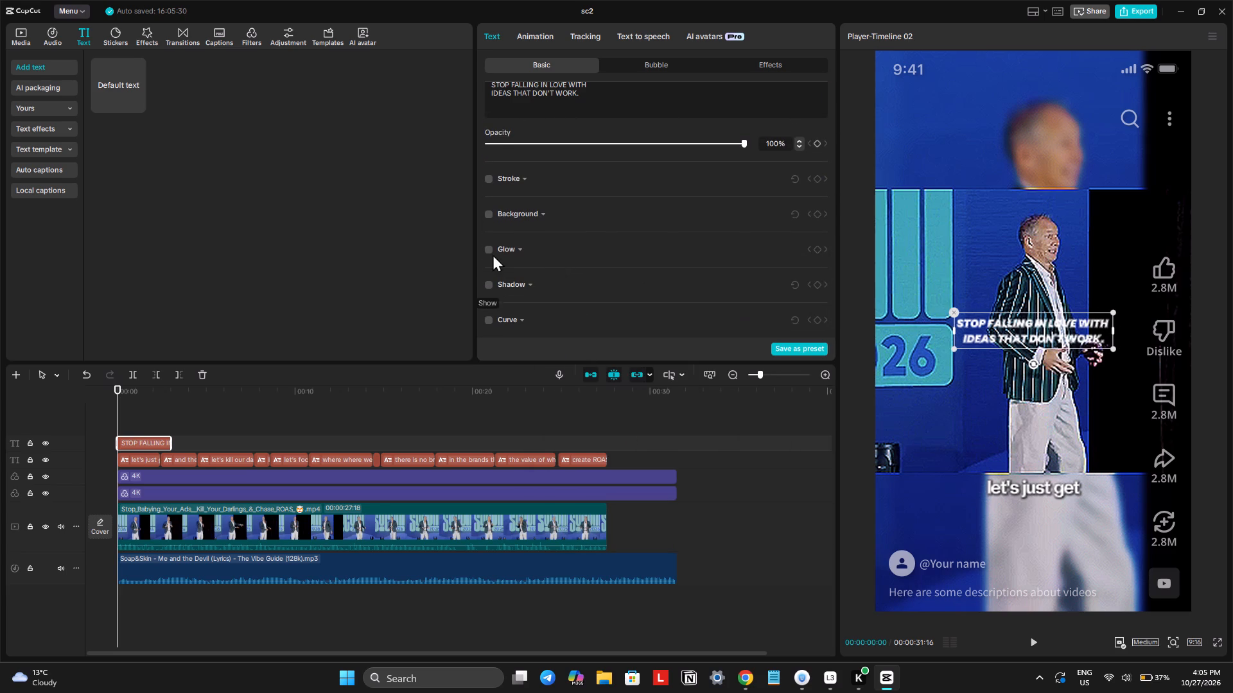
click(491, 214)
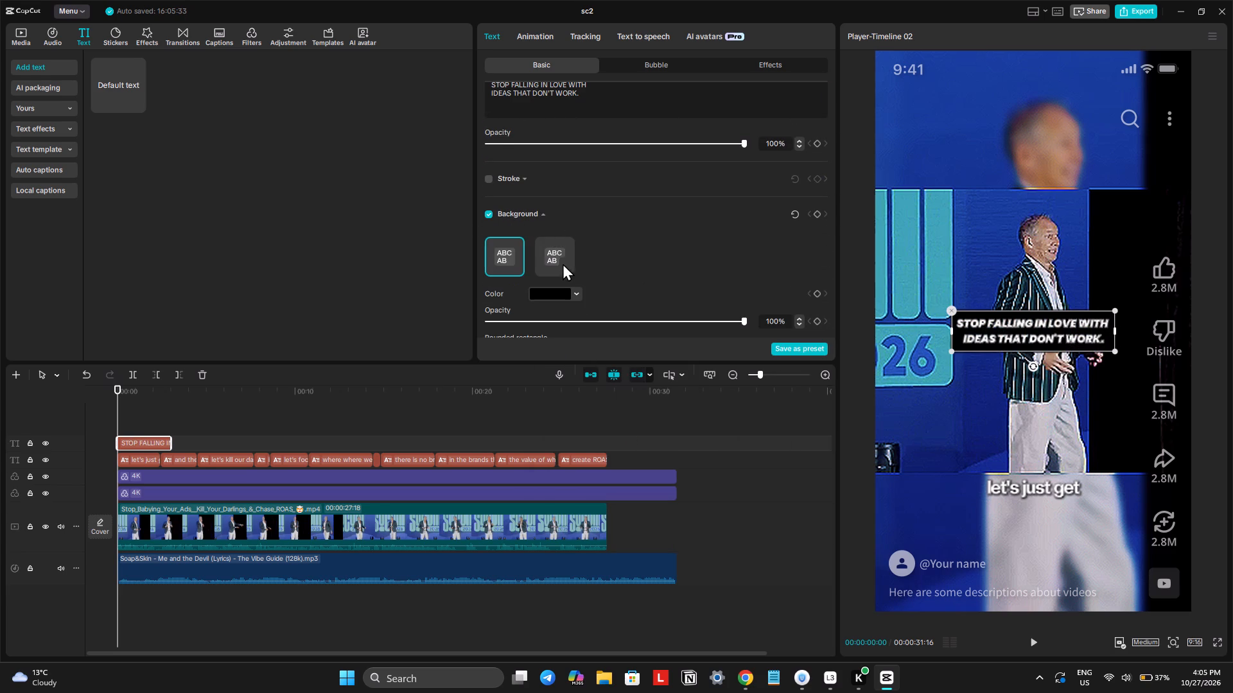
click(568, 268)
click(500, 262)
Enlarge the hook text box in the preview and move it just above the sharp video, over the blurred background.
drag(1116, 352, 1135, 409)
click(994, 292)
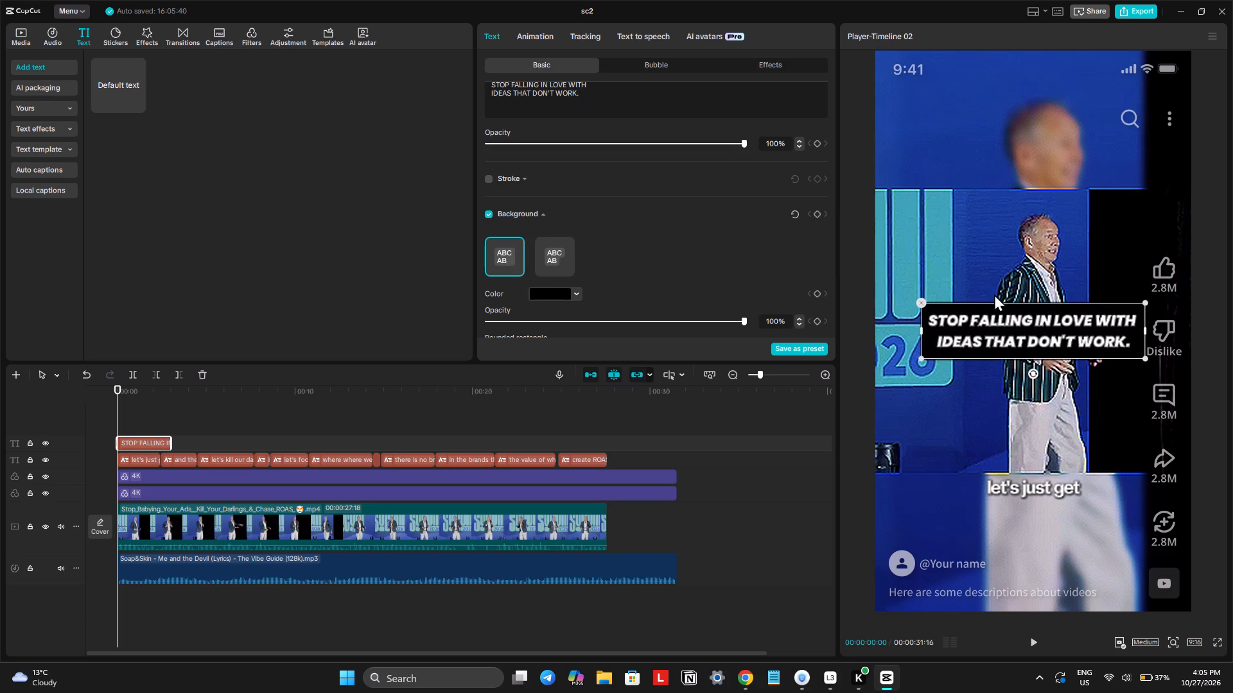
click(1015, 331)
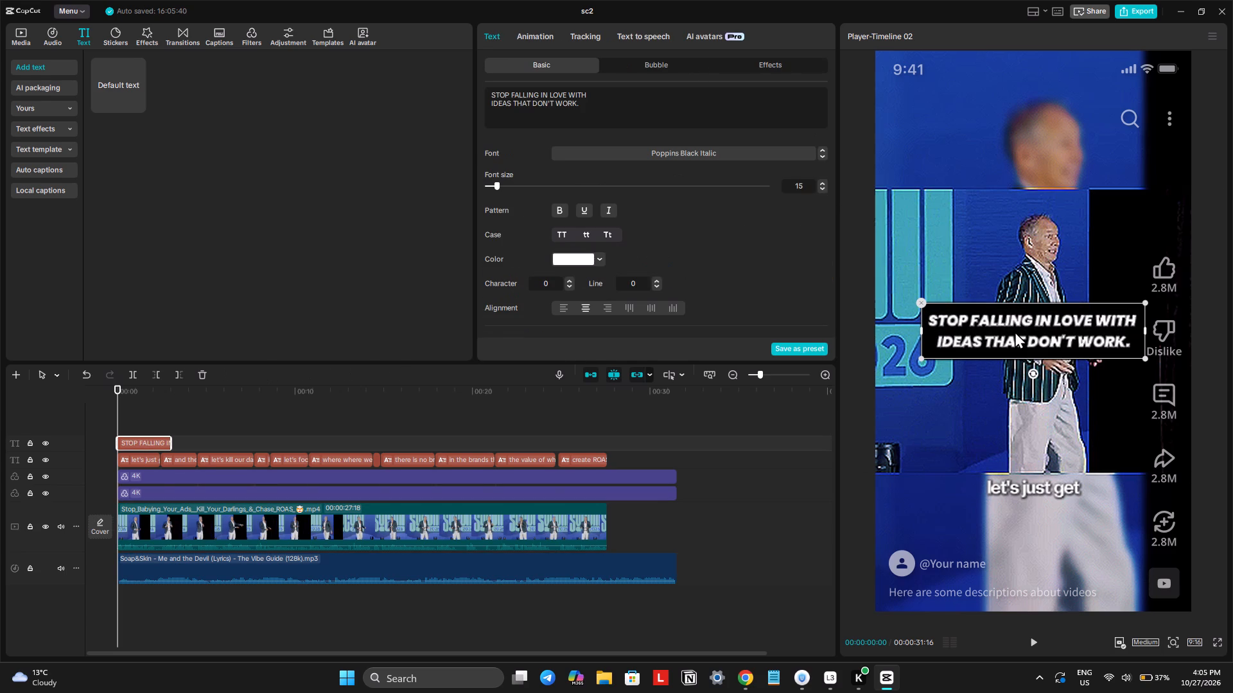
click(1015, 331)
drag(1015, 331, 1008, 161)
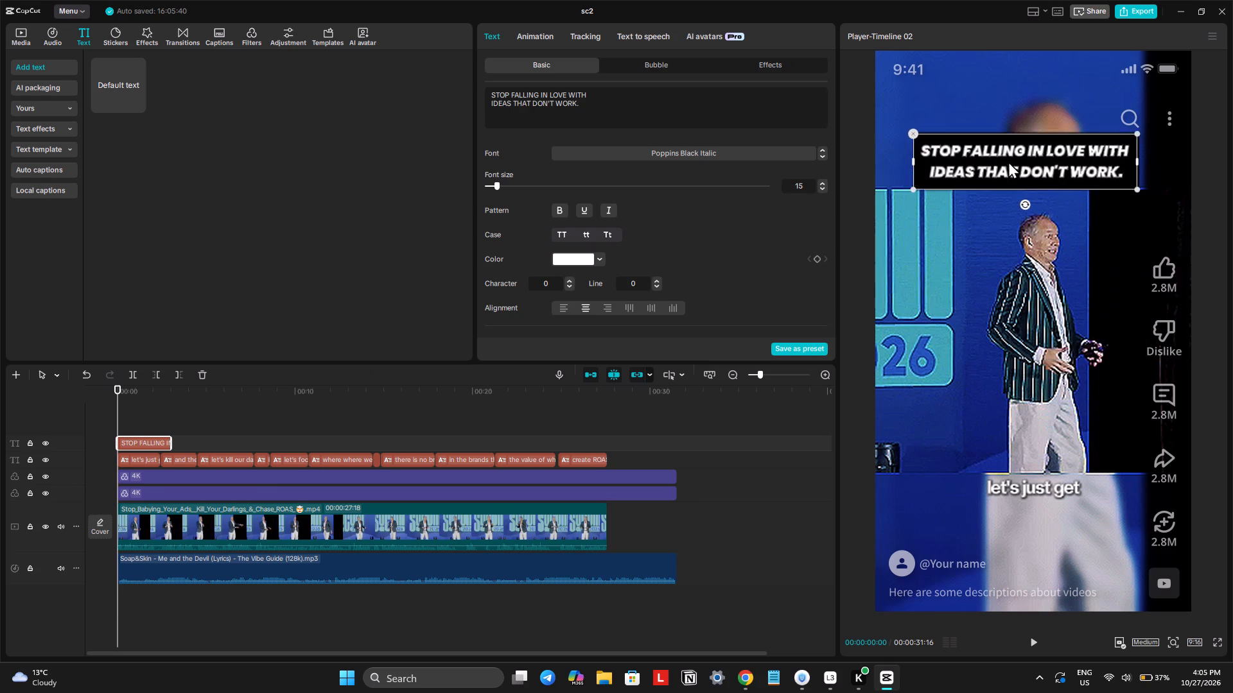
drag(1008, 161, 1010, 152)
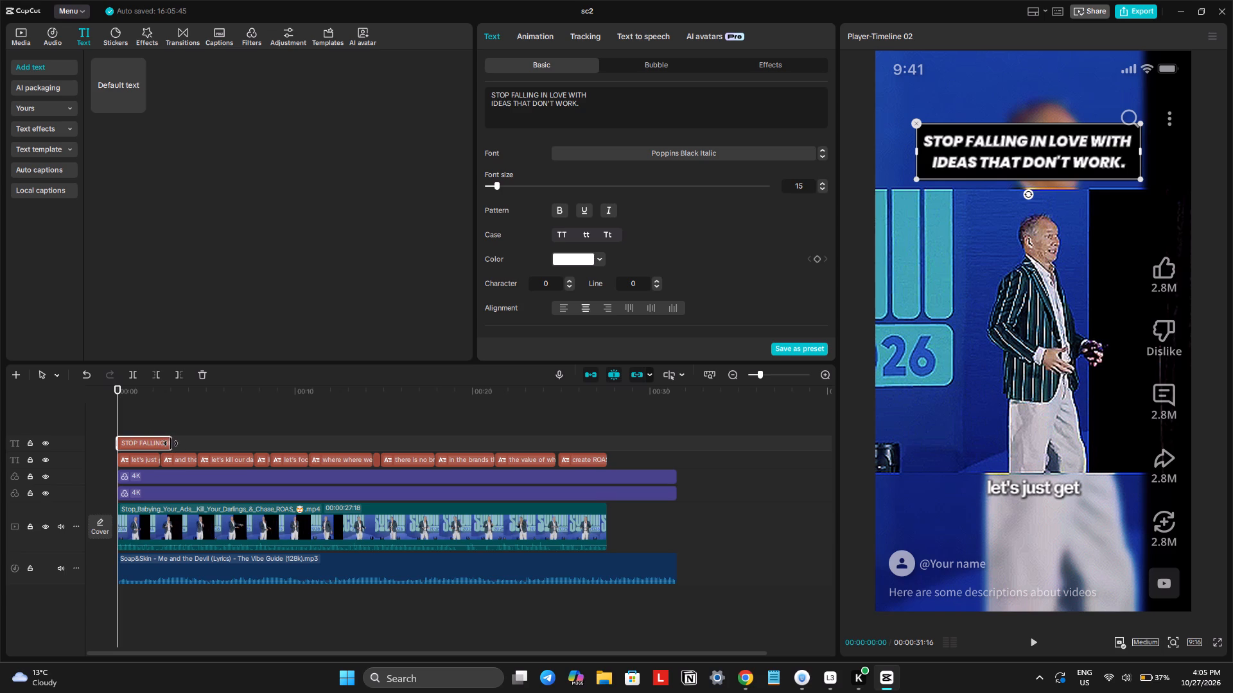
Extend the hook text clip on the timeline so it runs to the end of the video.
drag(171, 443, 607, 492)
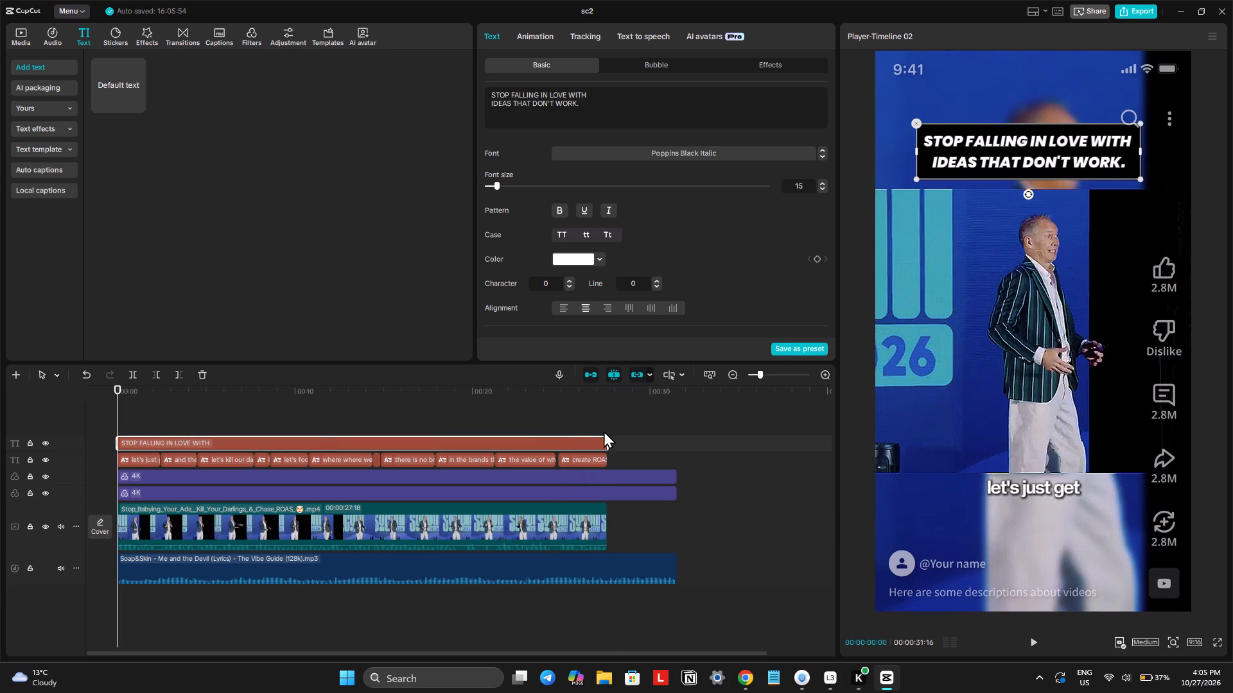
double_click(604, 416)
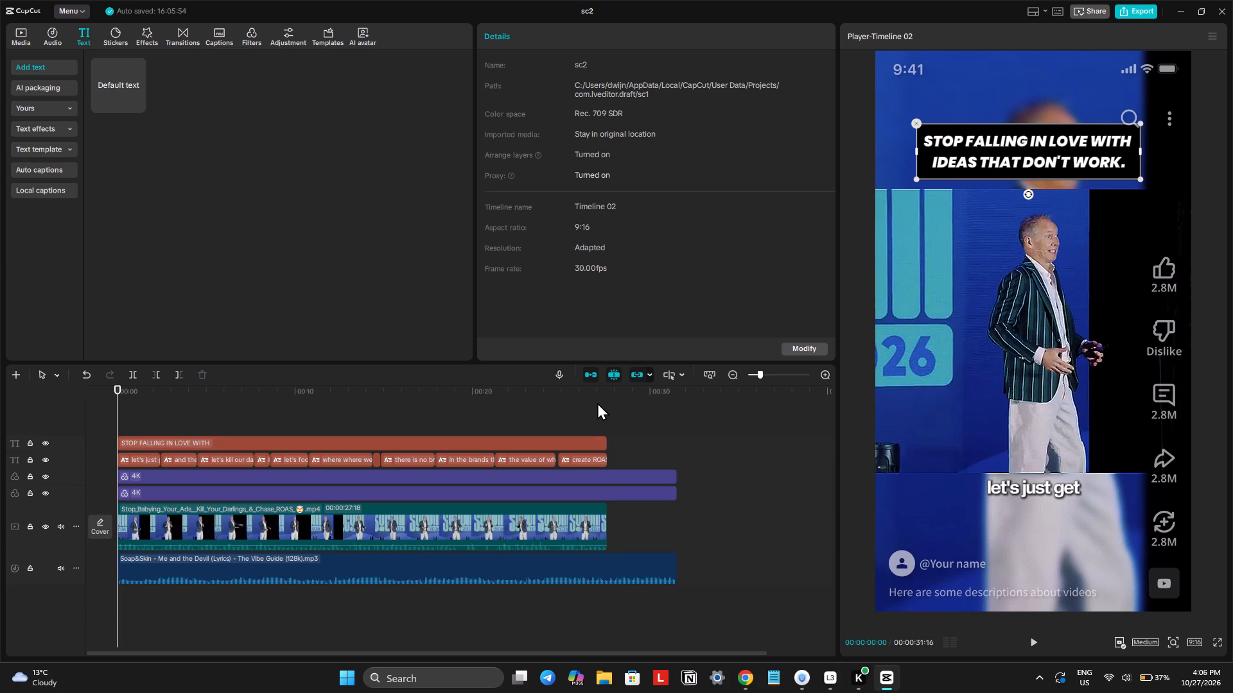
Trim all tracks together at 00:00:27:17, one frame before the video's end, removing everything after that point.
click(595, 397)
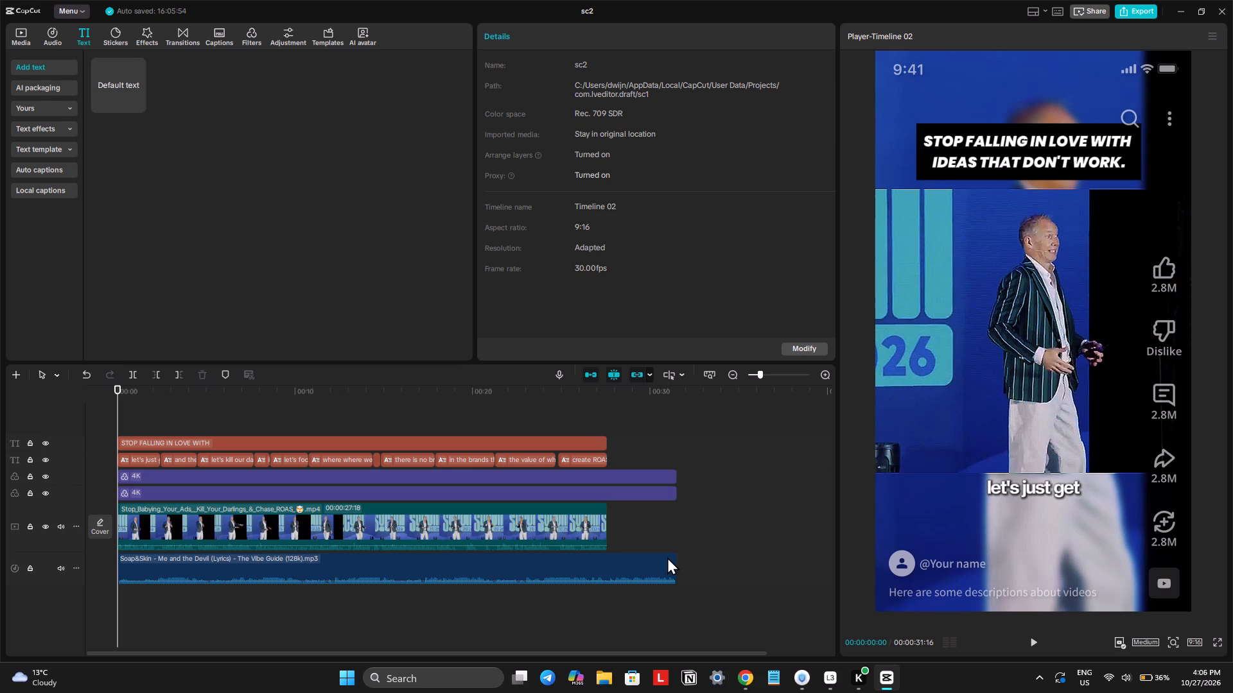
click(602, 406)
drag(595, 404, 607, 418)
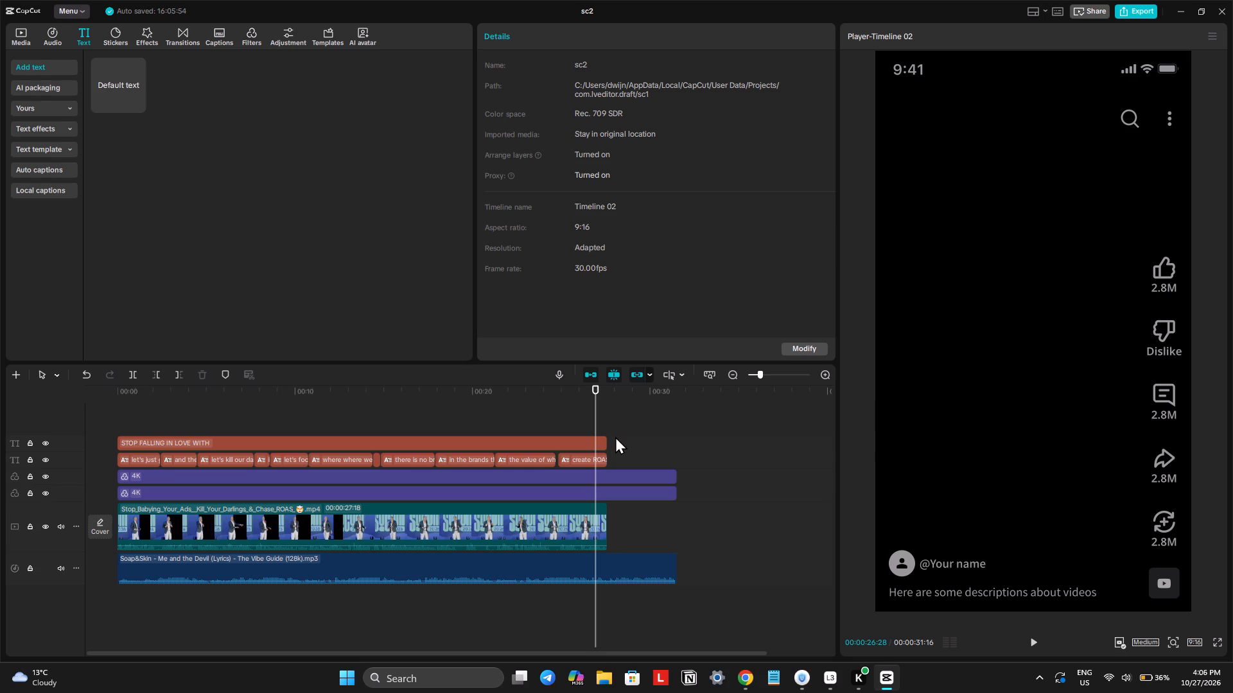
click(608, 394)
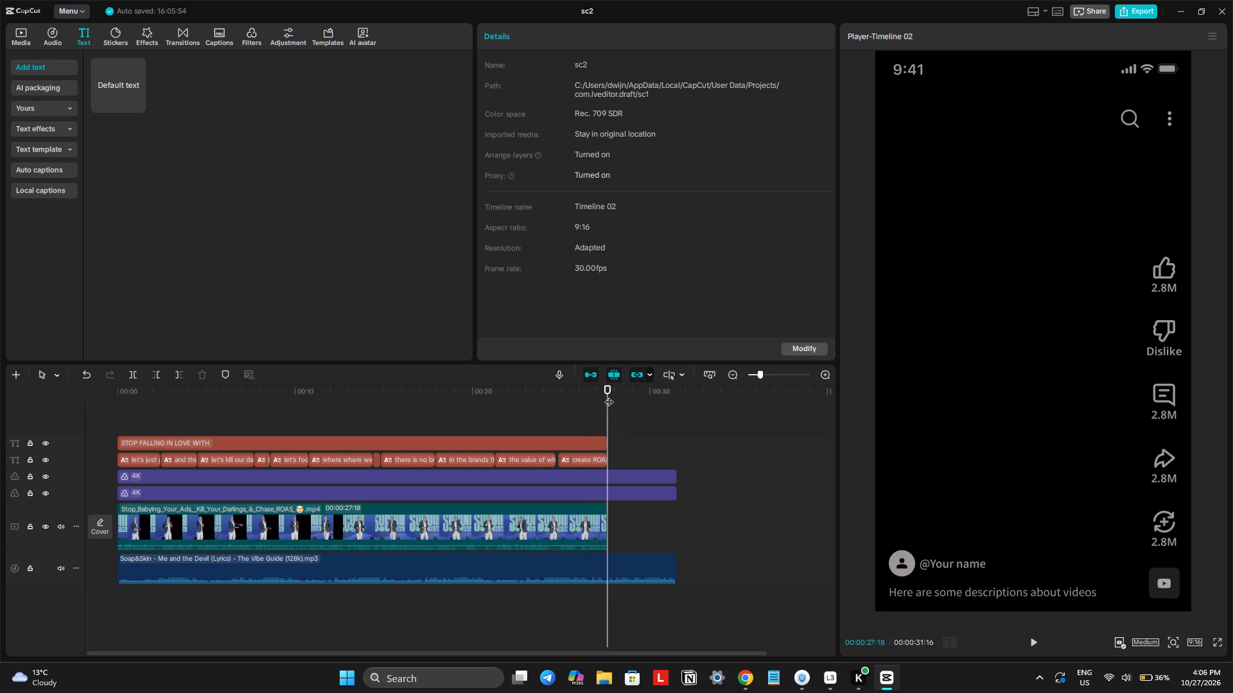
key(Left)
key(ctrl+a)
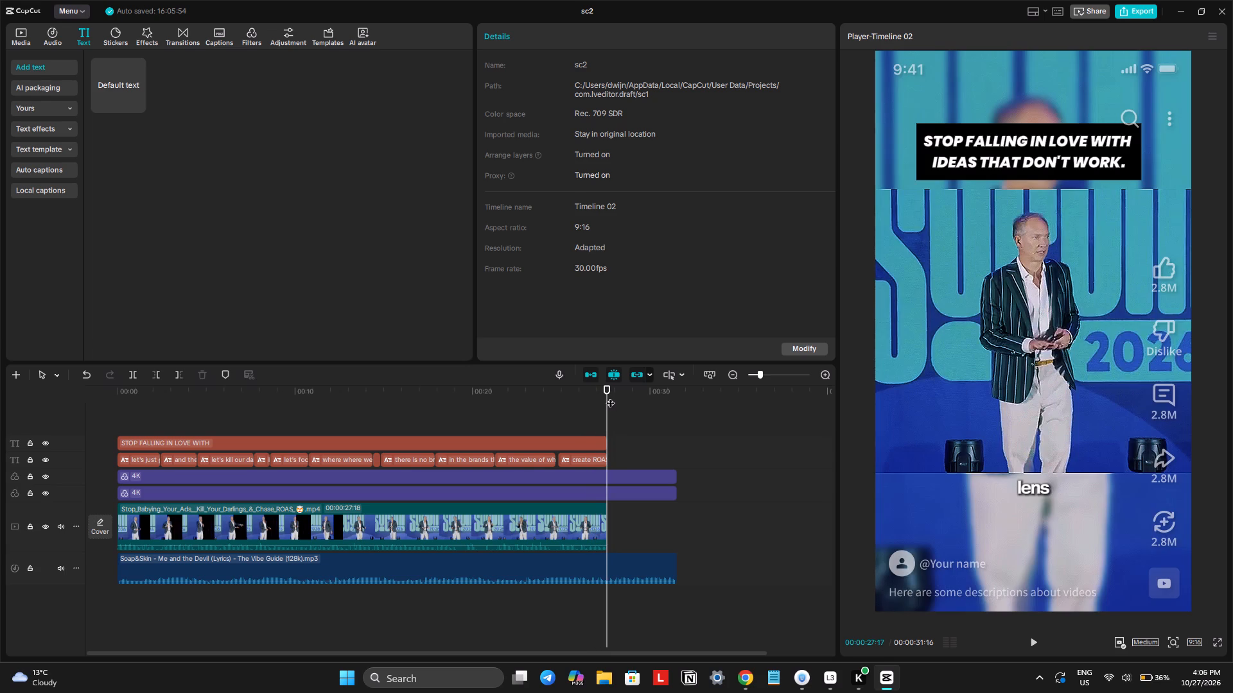
key(w)
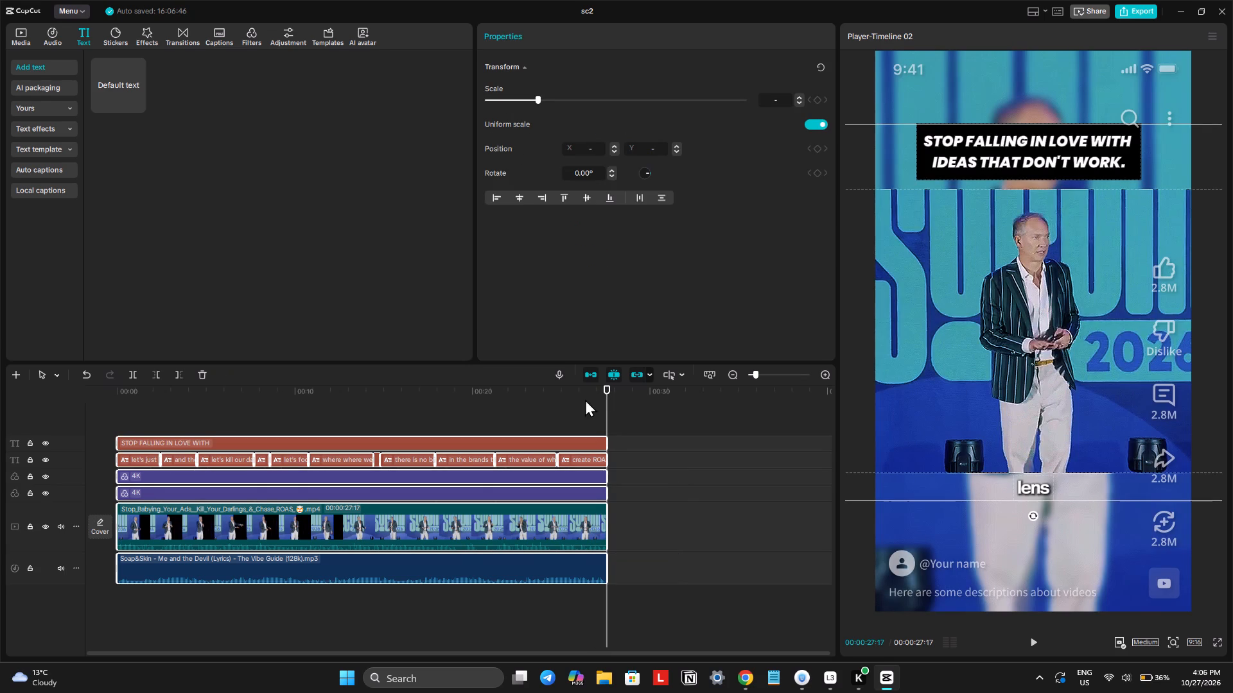
key(space)
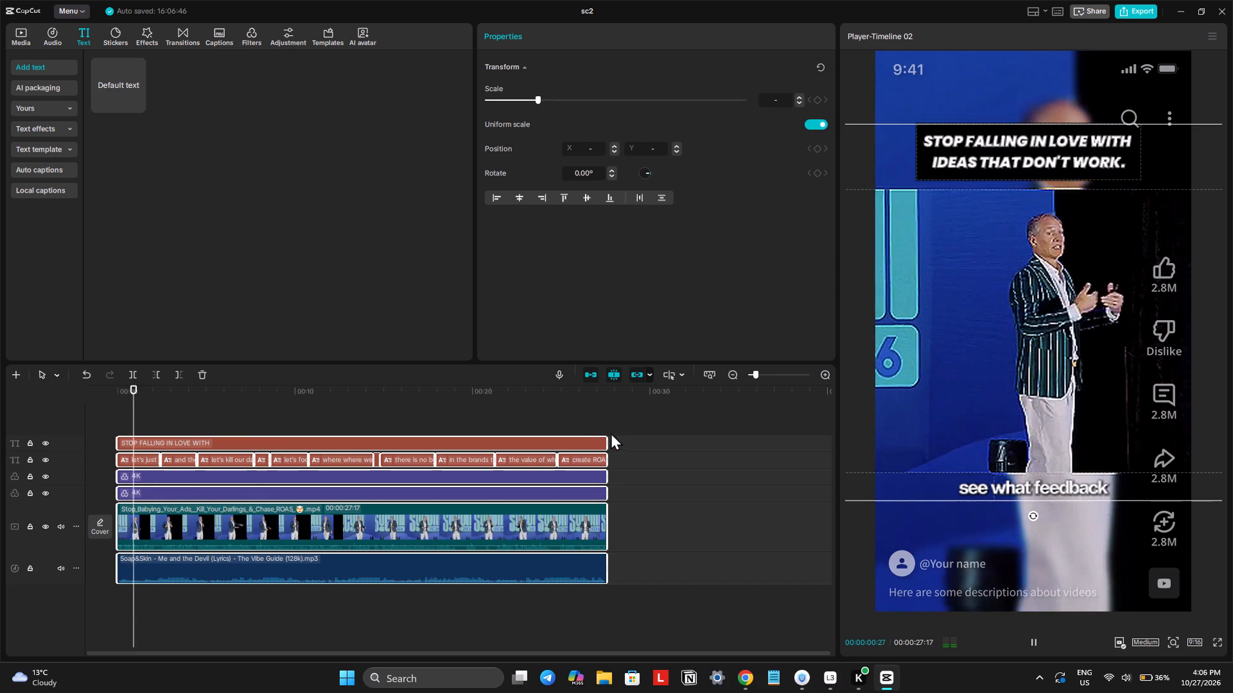
key(space)
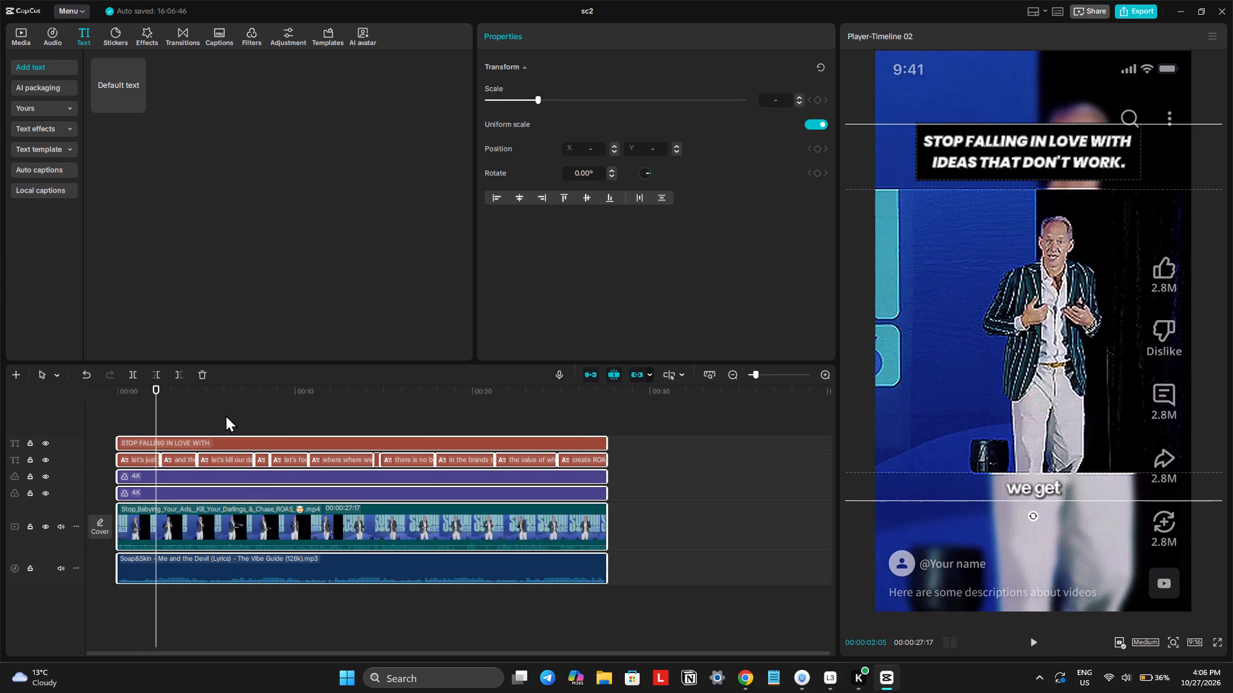
click(17, 37)
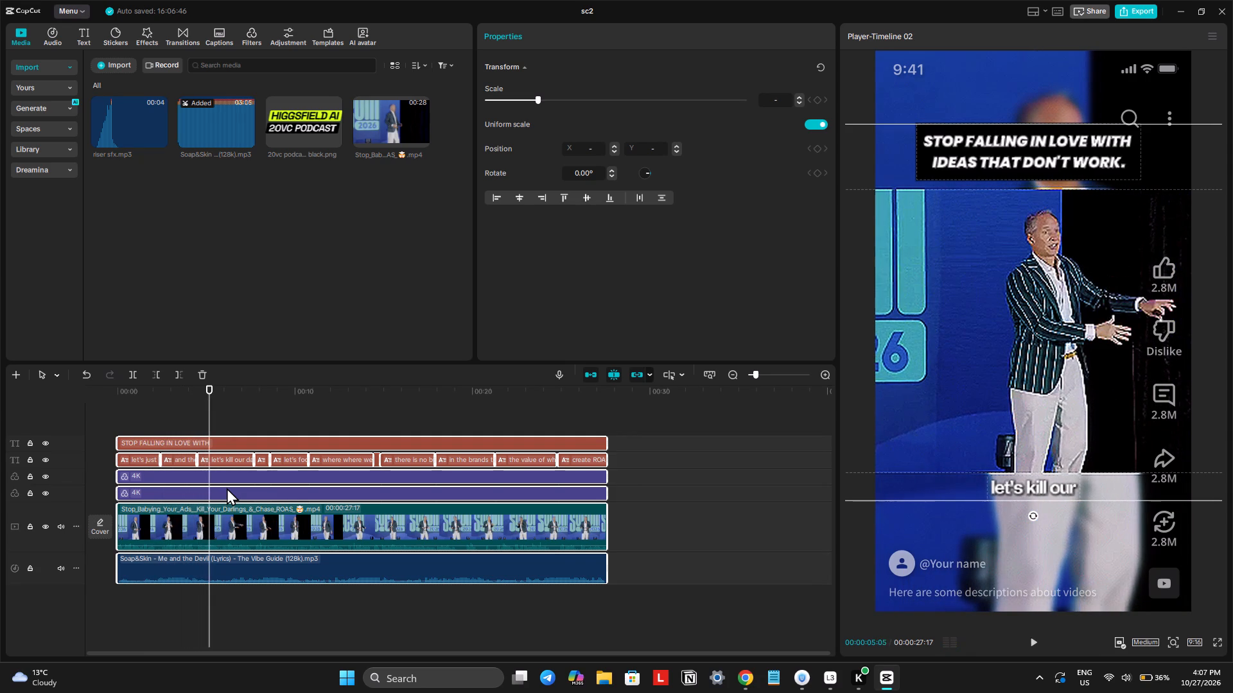
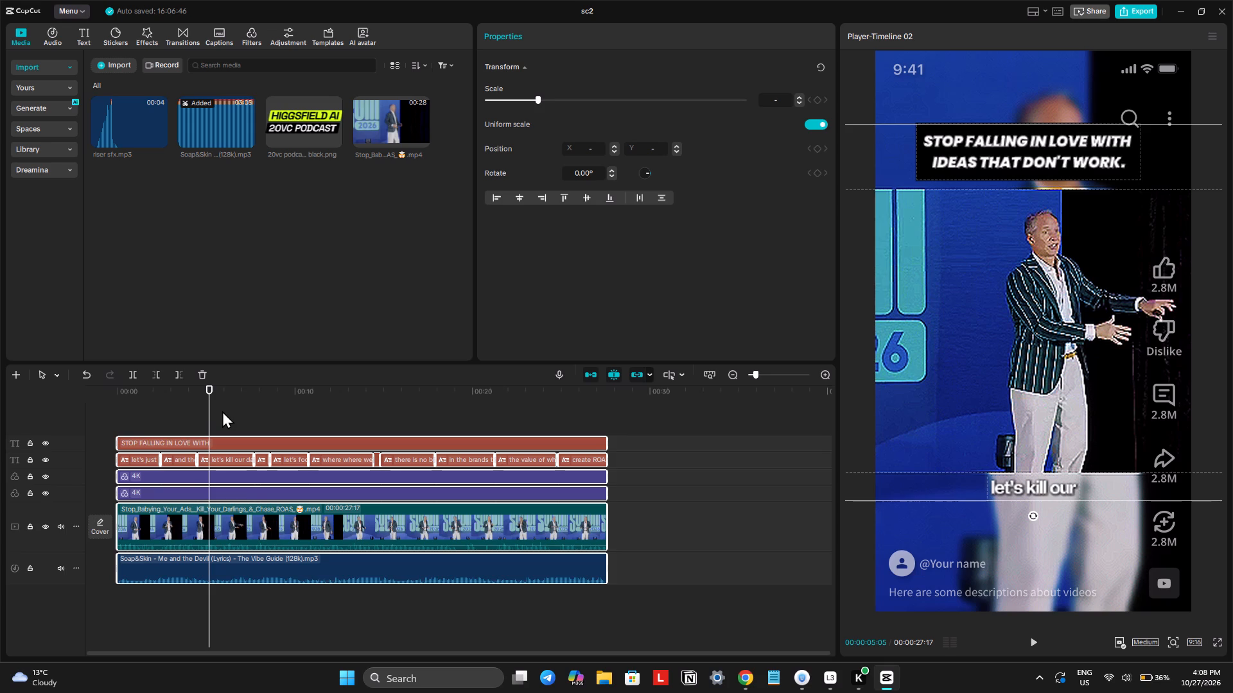
Continue playback while rechecking ChatGPT's suggestions in Chrome, and raise the main Stop_Babying_Your_Ads video clip's volume to 20.0 dB.
key(space)
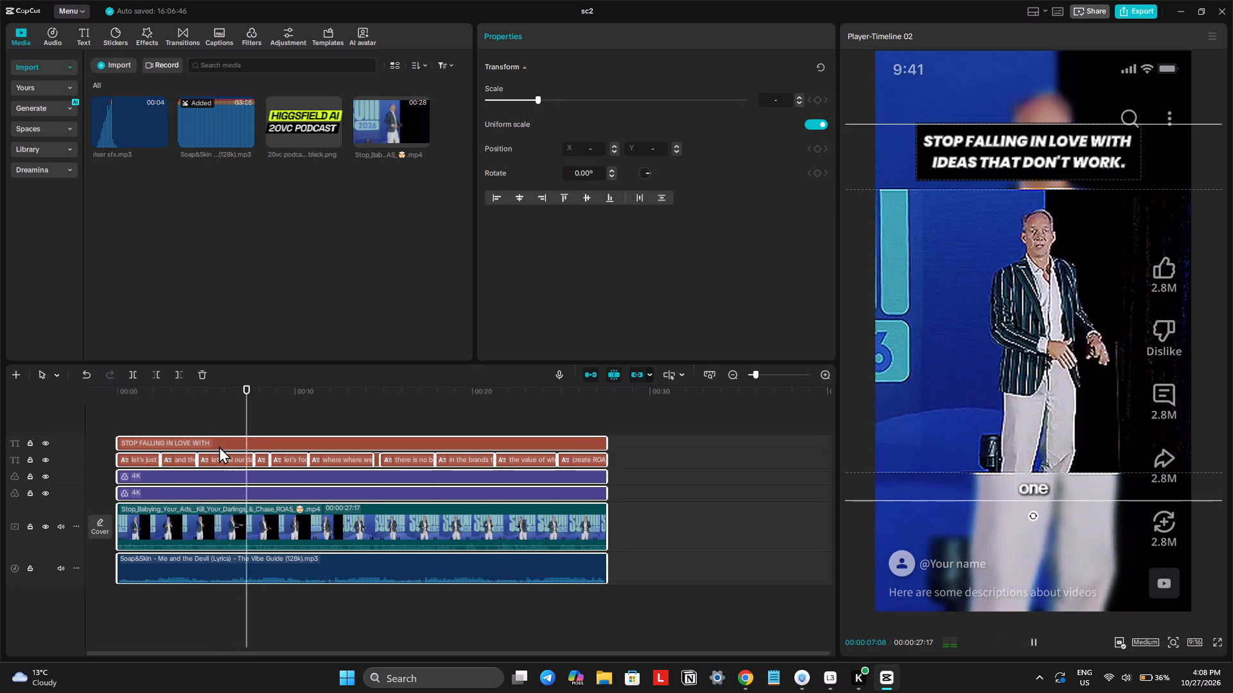
key(alt+Tab)
key(alt+Tab)
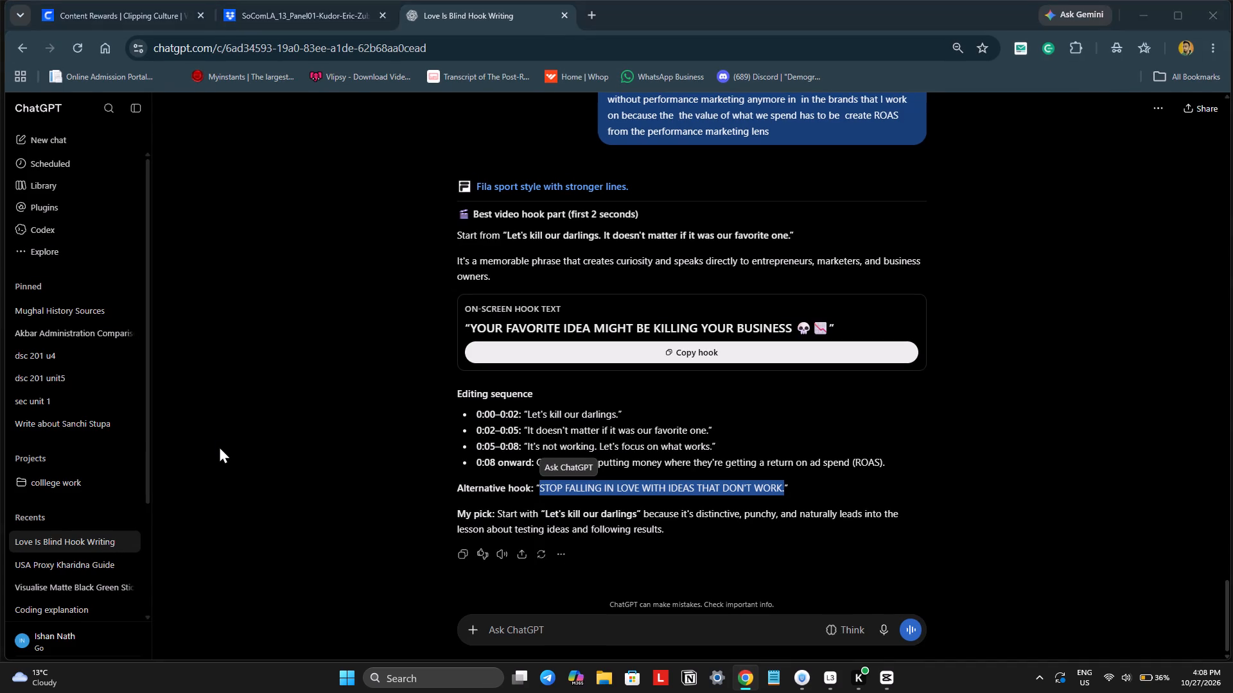
click(287, 528)
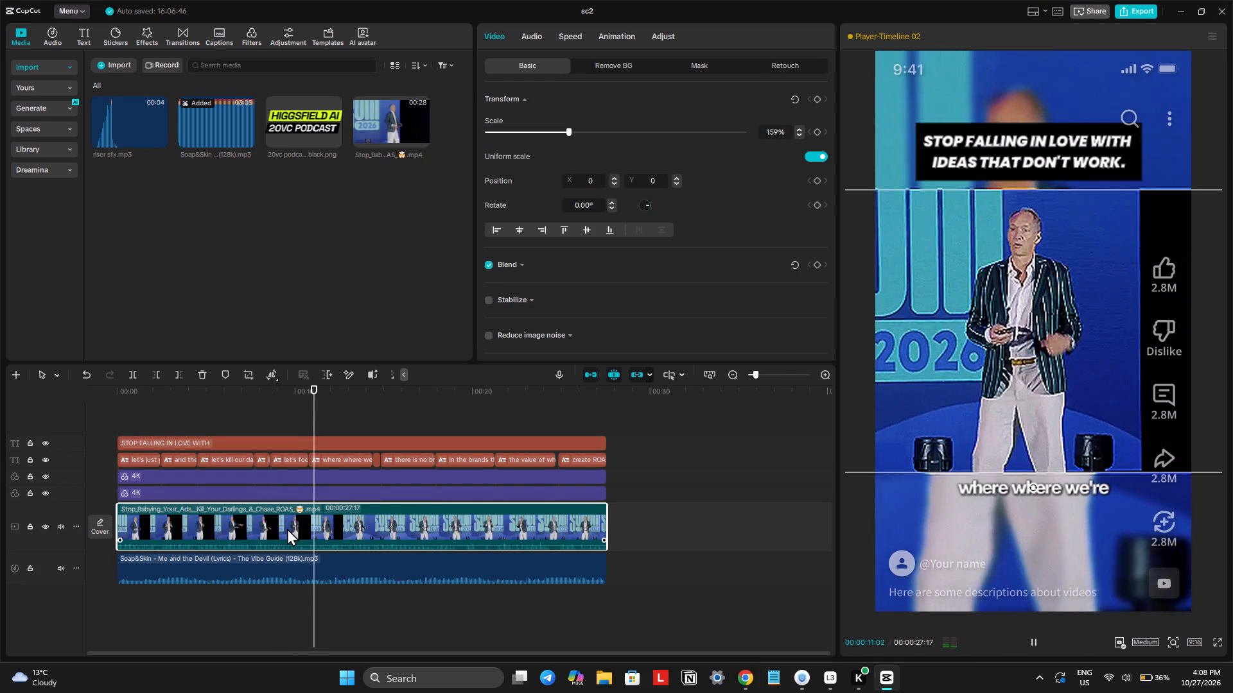
click(532, 34)
drag(695, 136, 761, 140)
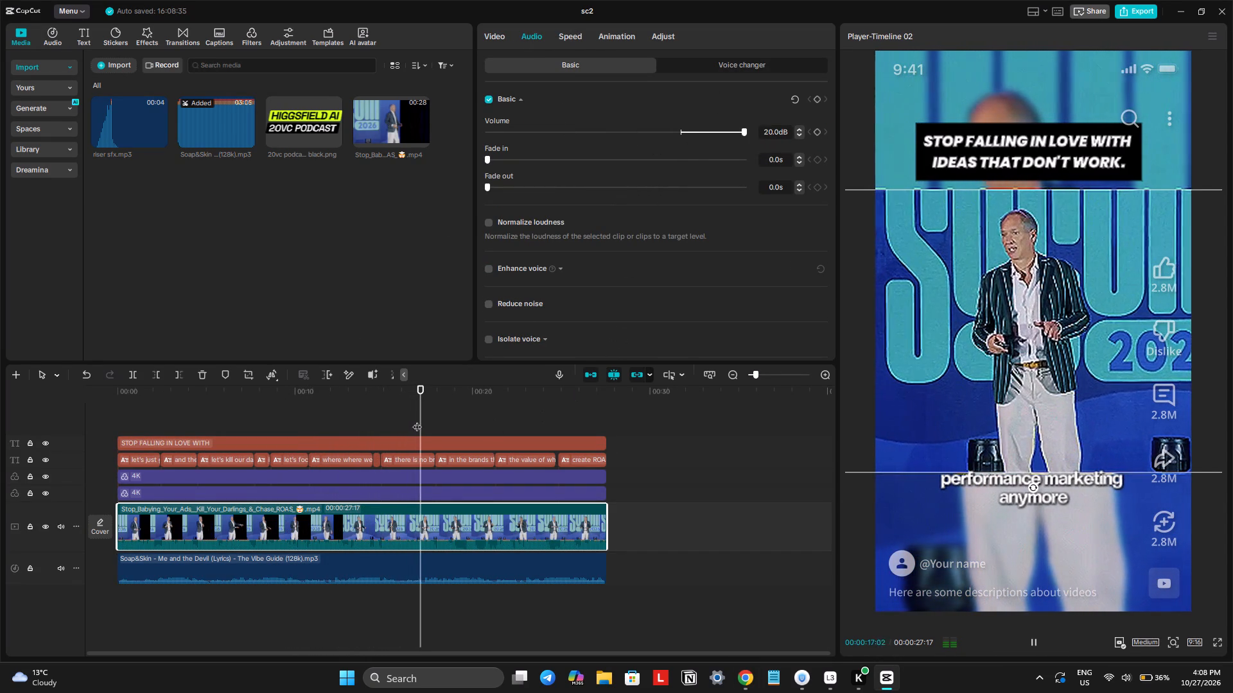
Play the short from the beginning through to its end to review the louder voice with the captions and music.
drag(202, 395, 26, 412)
key(space)
key(space)
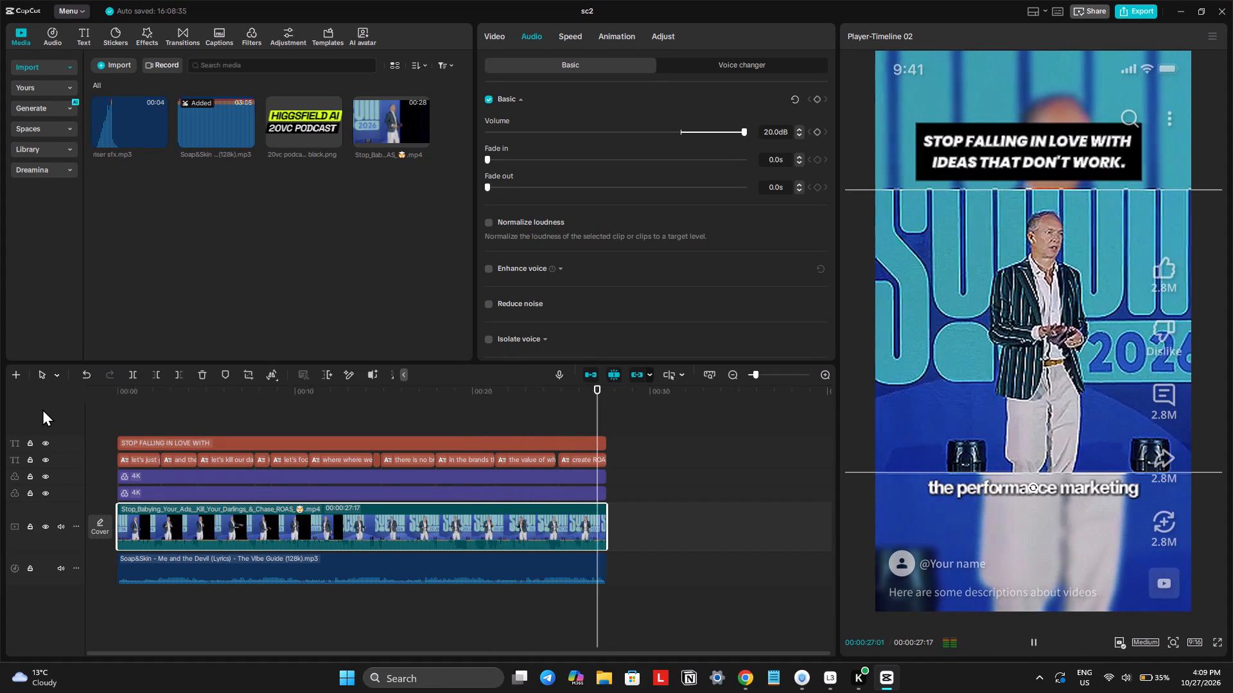
key(space)
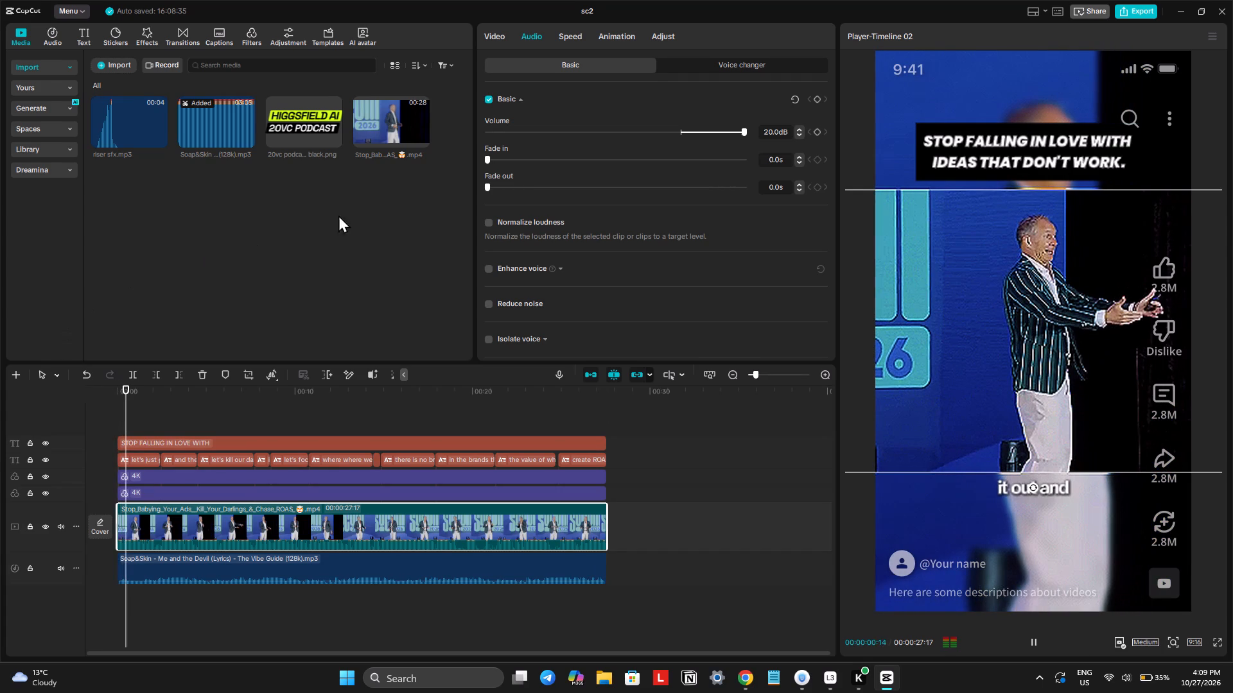
key(space)
Rename the project as "sc 3".
double_click(588, 10)
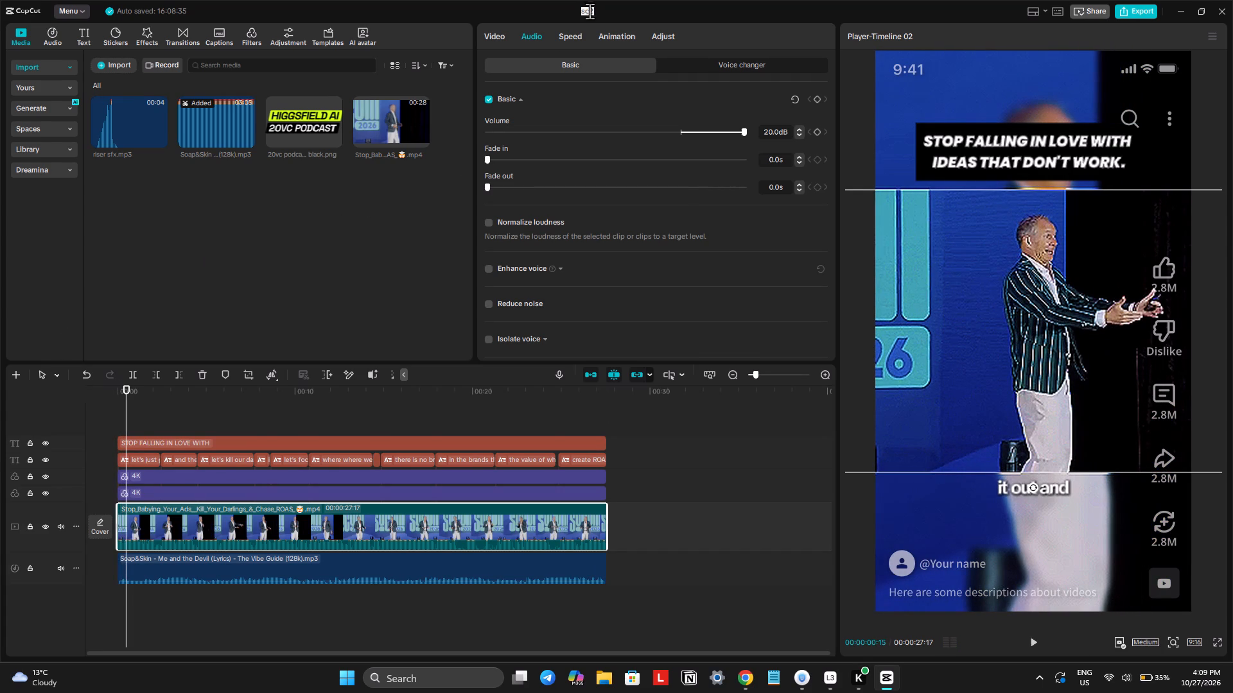
text(sc 3)
key(Return)
Export the short as sc 3 in 1080P, H.264 mp4 format at 30fps with the recommended bitrate.
click(1114, 10)
click(1131, 15)
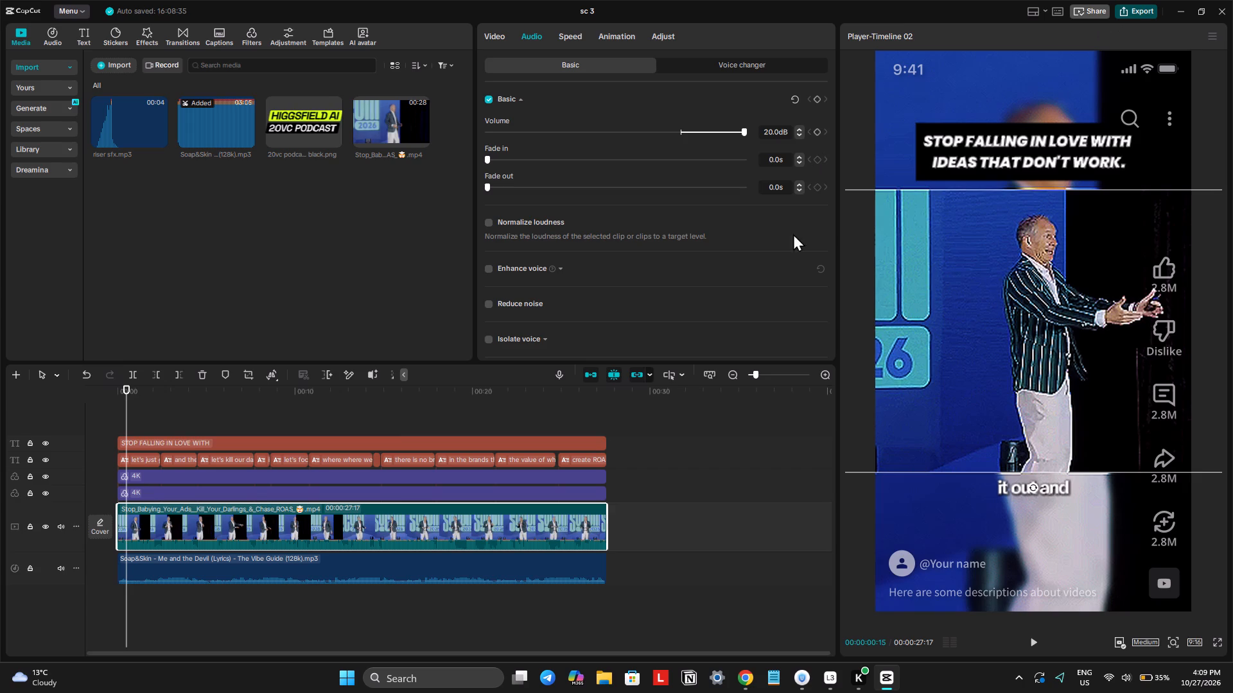
click(749, 526)
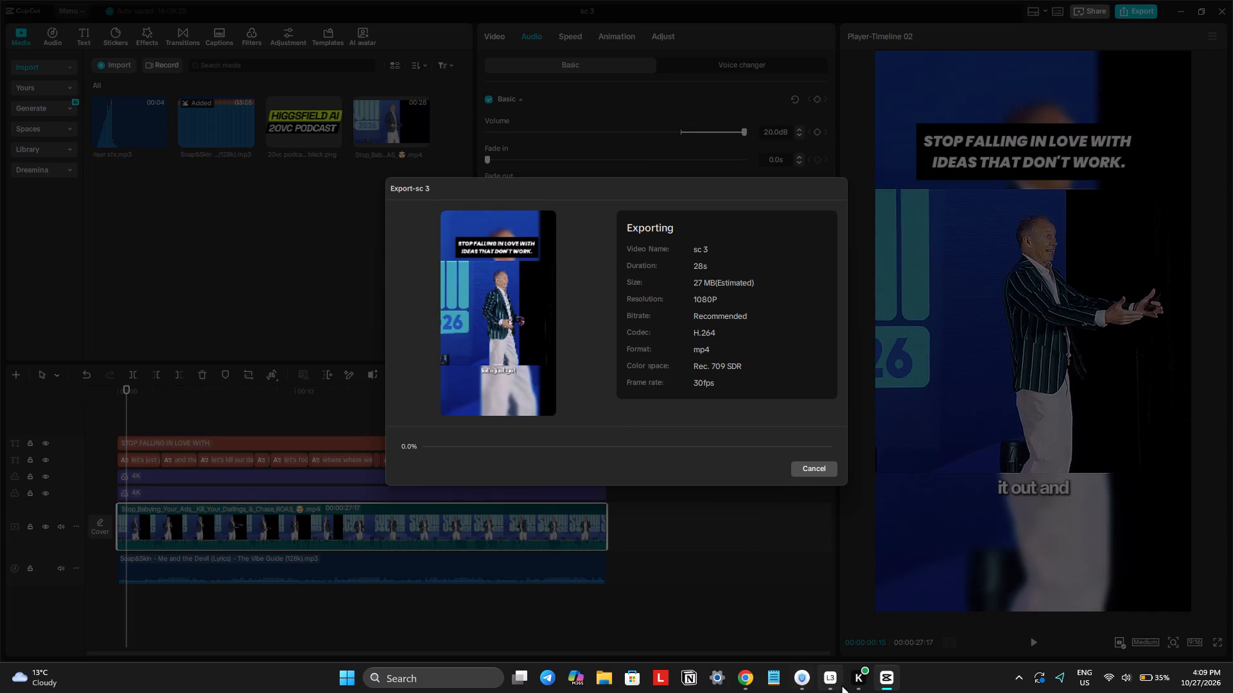
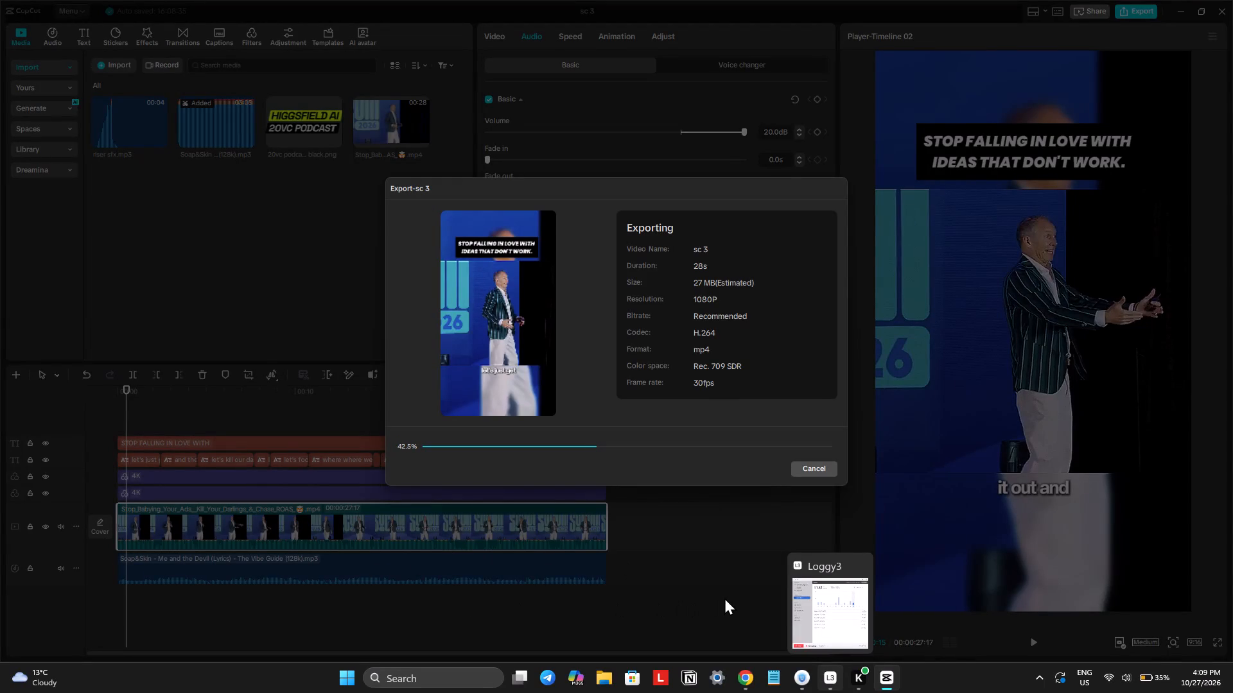
Dismiss the sharing options for sc 3 once the export completes, without sharing the video, and close the project editor.
click(807, 527)
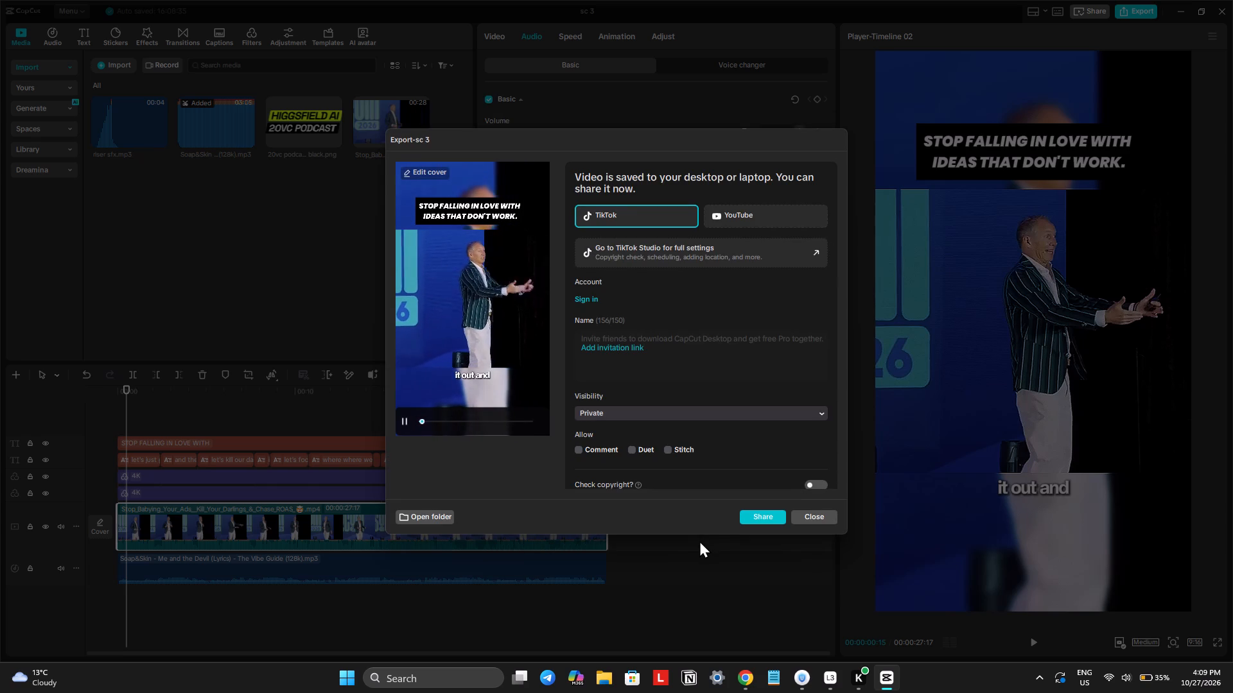
click(818, 517)
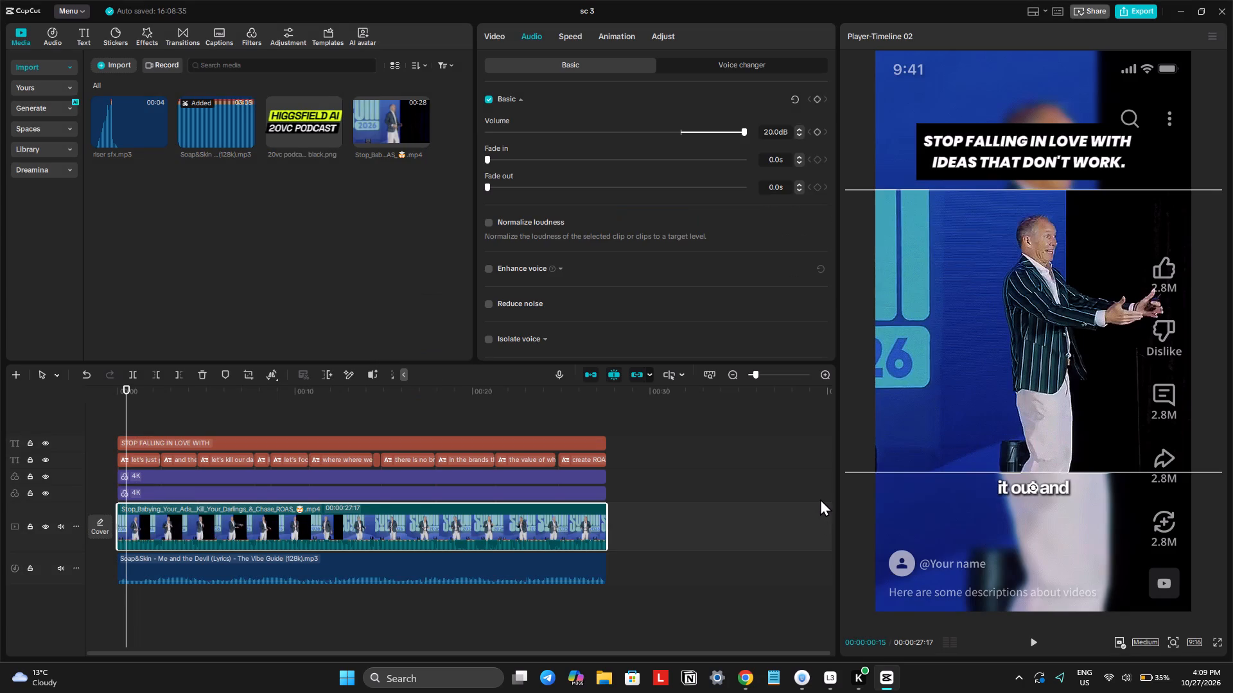